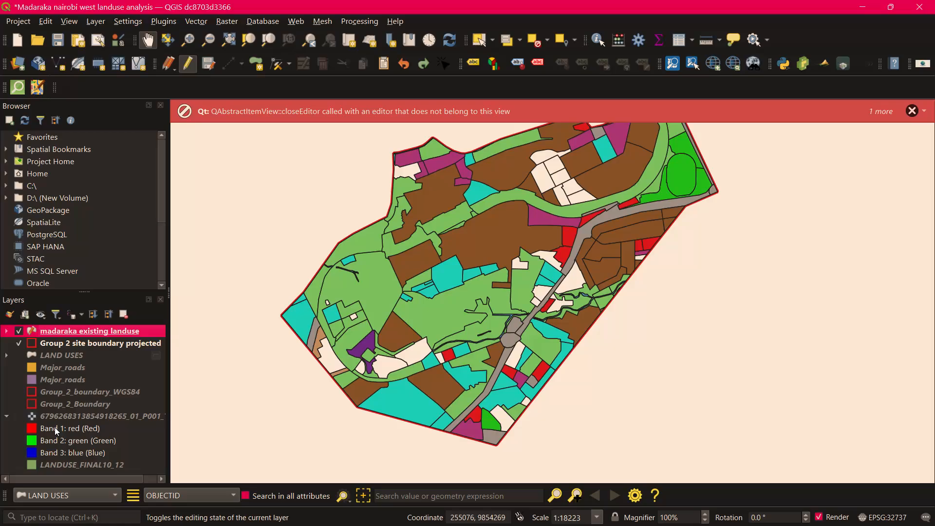
Dismiss the error notifications above the map of the Madaraka existing land use layer.
{"action": "scroll", "coordinate": [77, 418], "scroll_direction": "down", "scroll_amount": 3}
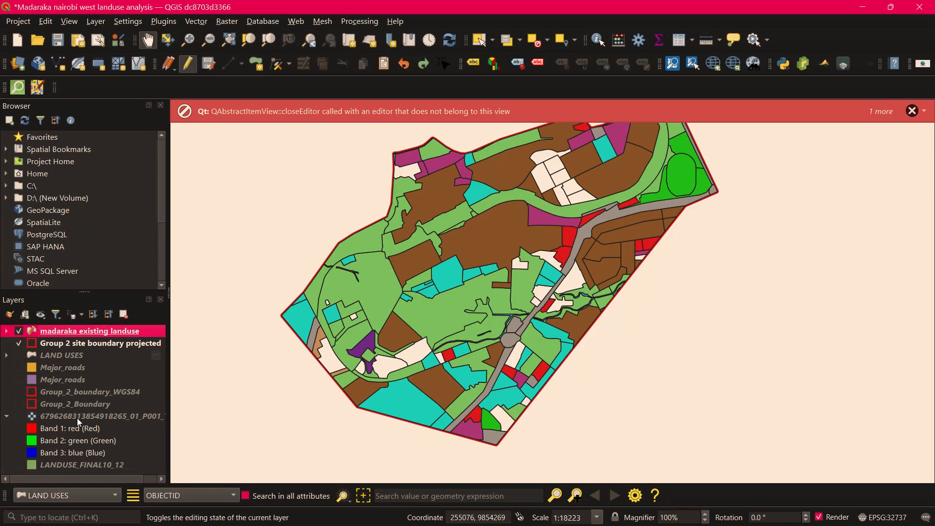
{"action": "left_click", "coordinate": [910, 104]}
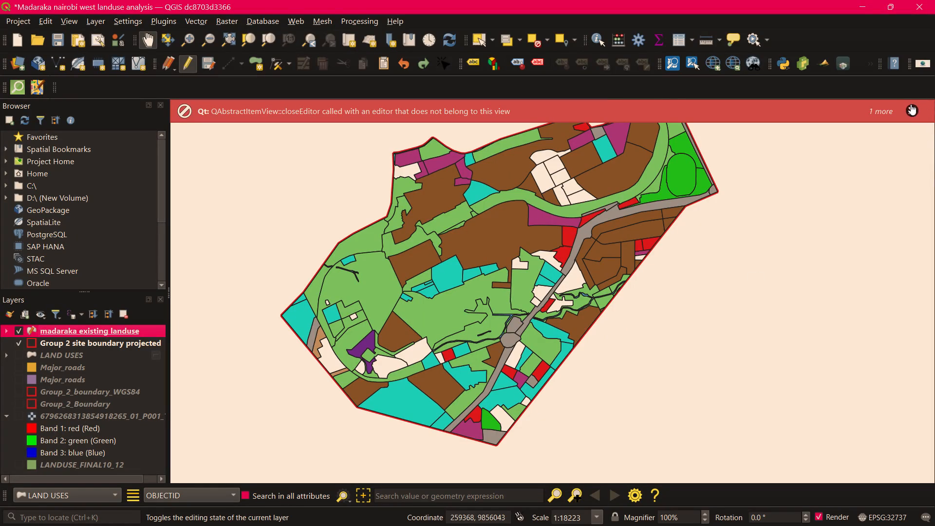
{"action": "left_click", "coordinate": [911, 104]}
{"action": "middle_click_drag", "start_coordinate": [669, 169], "coordinate": [666, 191]}
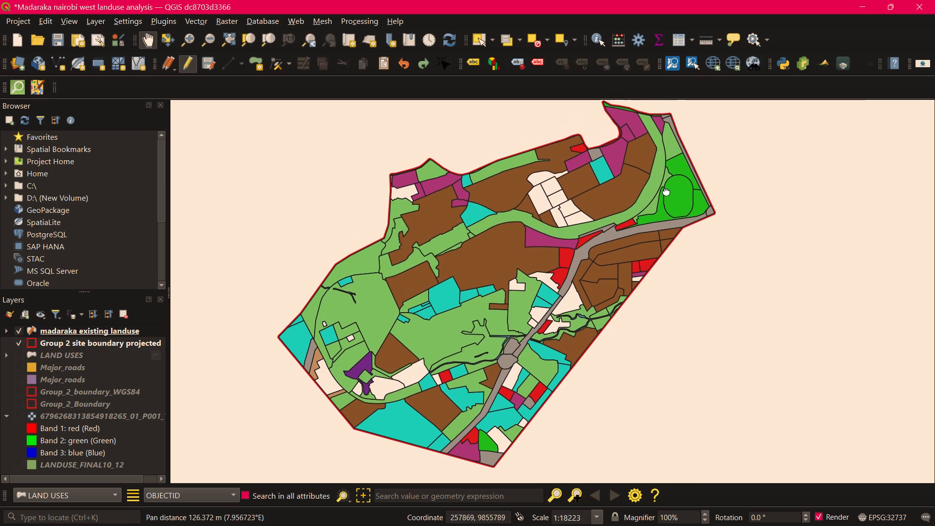
{"action": "middle_click_drag", "start_coordinate": [666, 191], "coordinate": [672, 194]}
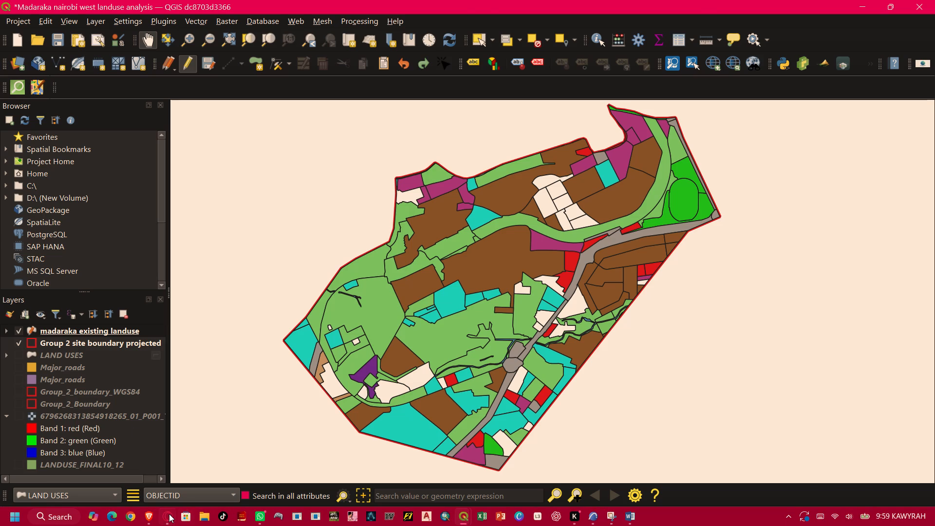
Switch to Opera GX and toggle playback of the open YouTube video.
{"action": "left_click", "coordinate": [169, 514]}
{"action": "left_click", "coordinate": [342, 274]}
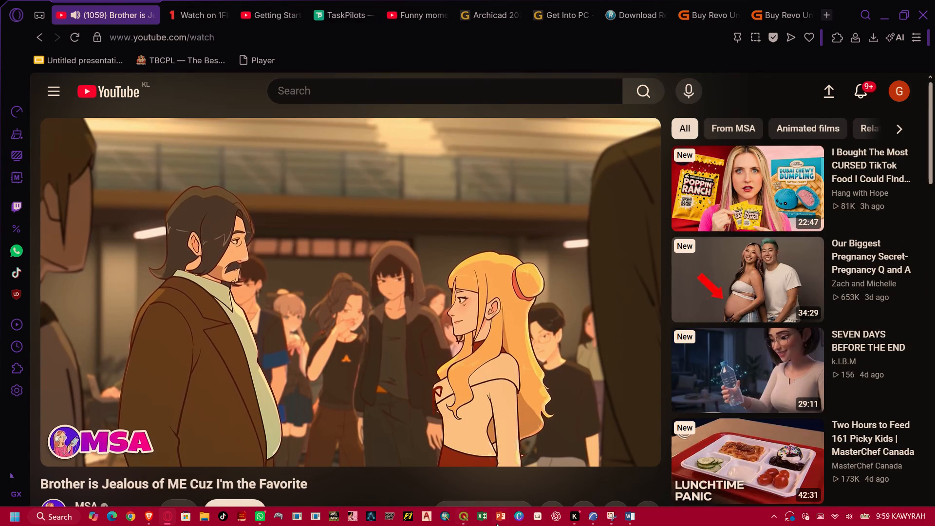
Return to QGIS and examine the land use records in the madaraka existing landuse attribute table.
{"action": "left_click", "coordinate": [463, 518]}
{"action": "left_click", "coordinate": [432, 464]}
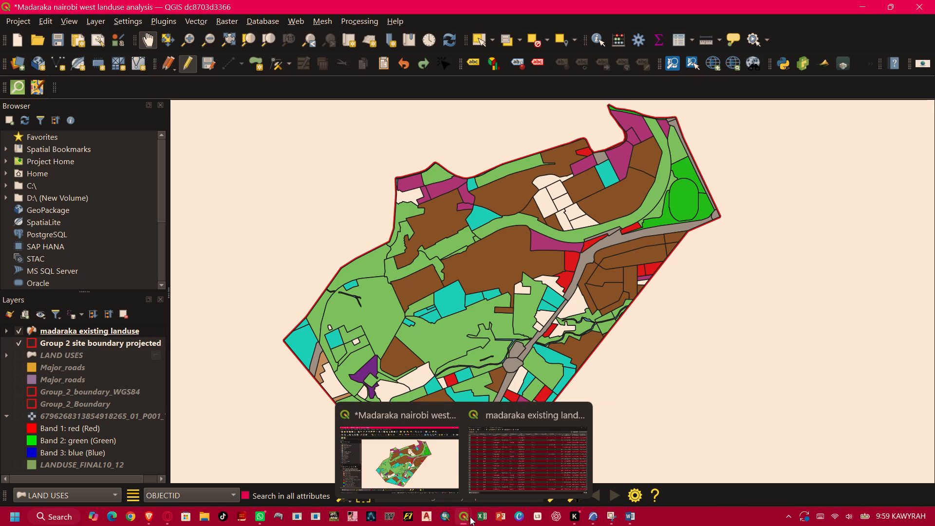
{"action": "left_click", "coordinate": [496, 475]}
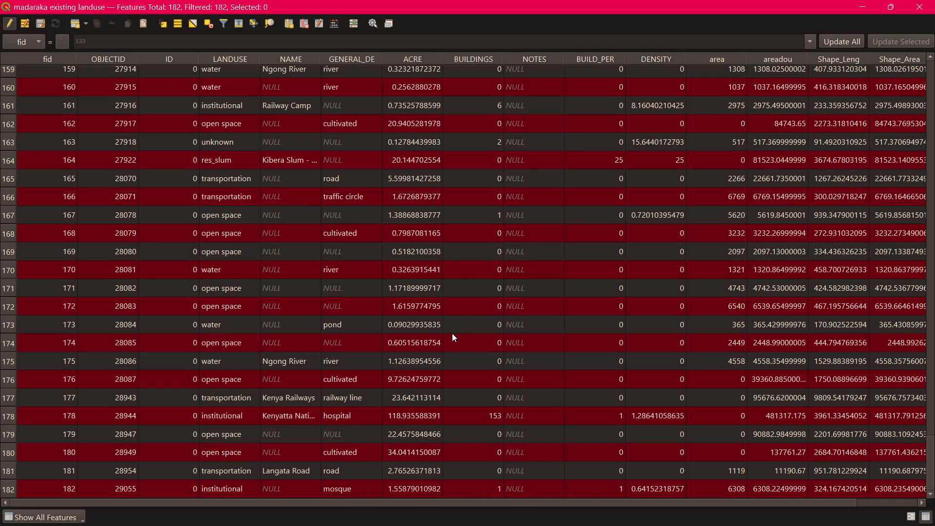
{"action": "scroll", "coordinate": [459, 346], "scroll_direction": "up", "scroll_amount": 17}
{"action": "scroll", "coordinate": [455, 373], "scroll_direction": "up", "scroll_amount": 6}
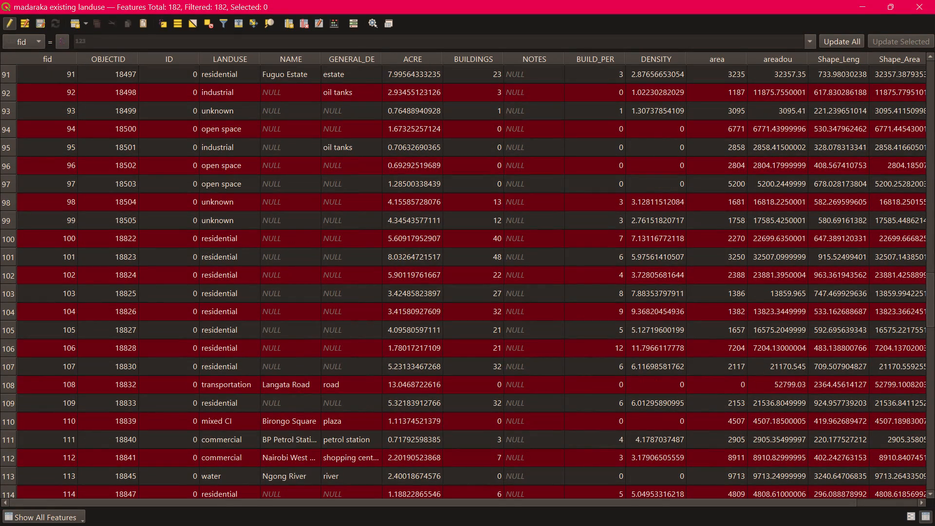
{"action": "left_click_drag", "start_coordinate": [931, 295], "coordinate": [929, 122]}
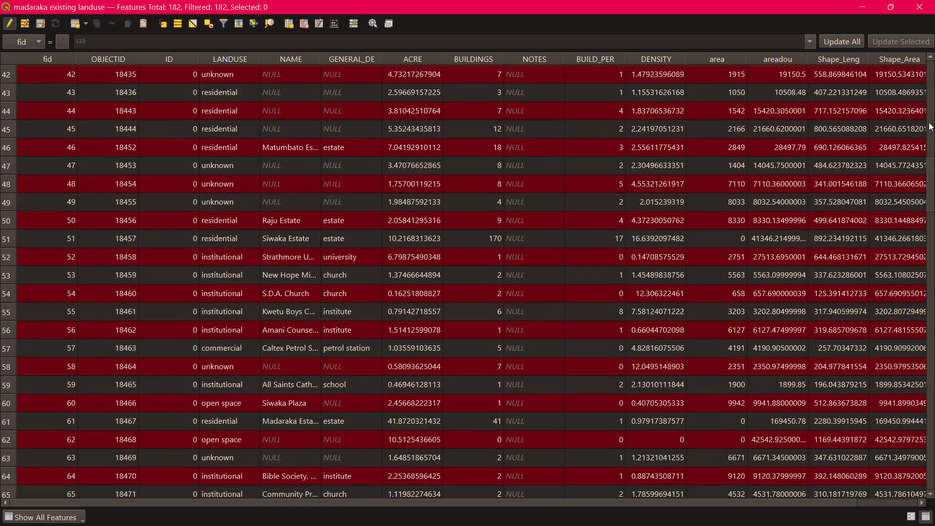
{"action": "left_click_drag", "start_coordinate": [929, 122], "coordinate": [927, 55]}
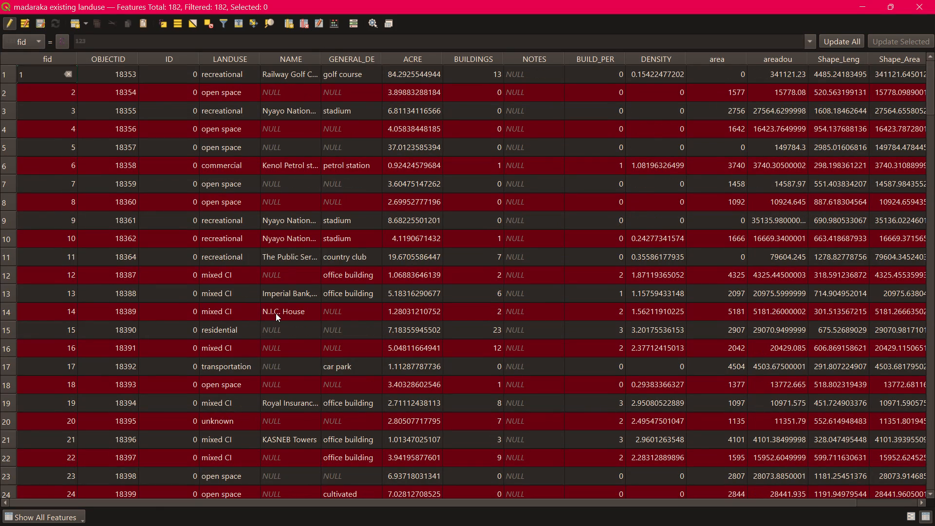
{"action": "scroll", "coordinate": [276, 314], "scroll_direction": "down", "scroll_amount": 13}
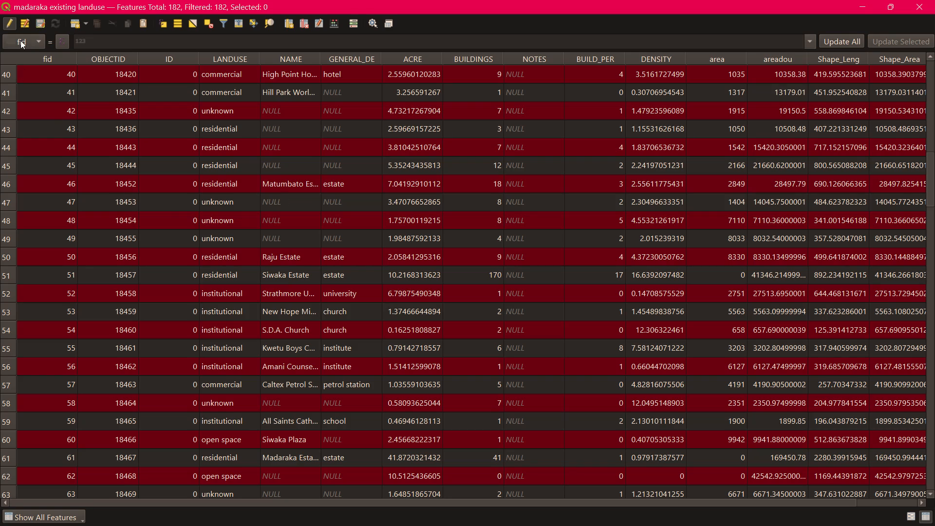
Stop editing the madaraka existing landuse layer and discard its unsaved changes.
{"action": "left_click", "coordinate": [7, 22]}
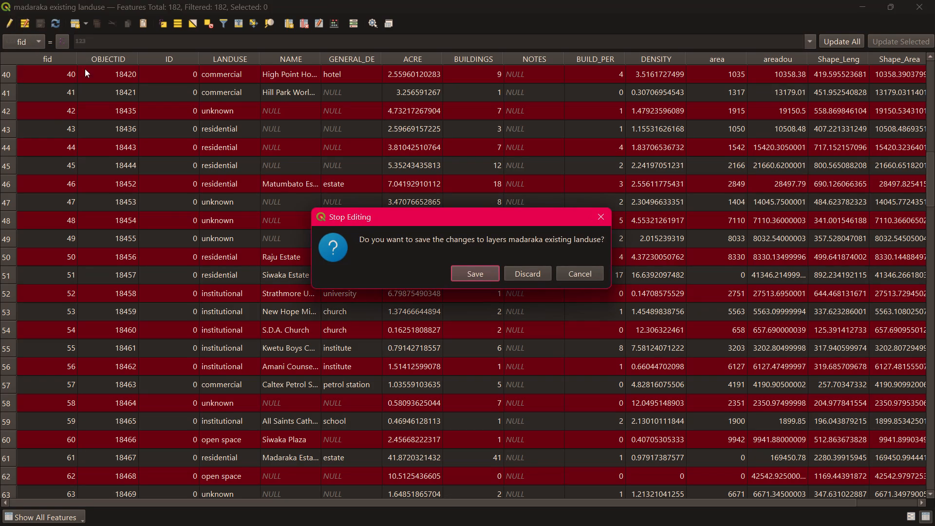
{"action": "left_click", "coordinate": [528, 271]}
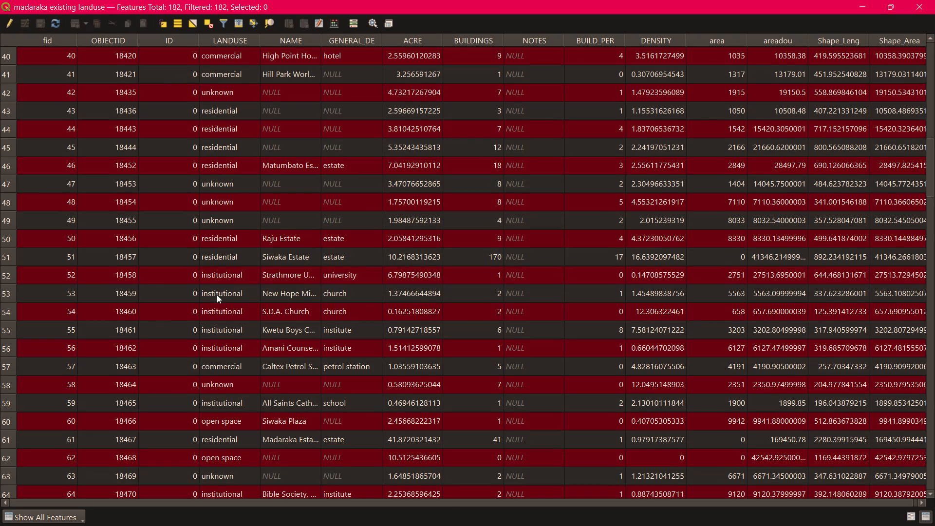
Review the LANDUSE categories and related fields across all records of the attribute table.
{"action": "scroll", "coordinate": [216, 230], "scroll_direction": "down", "scroll_amount": 18}
{"action": "scroll", "coordinate": [213, 257], "scroll_direction": "up", "scroll_amount": 5}
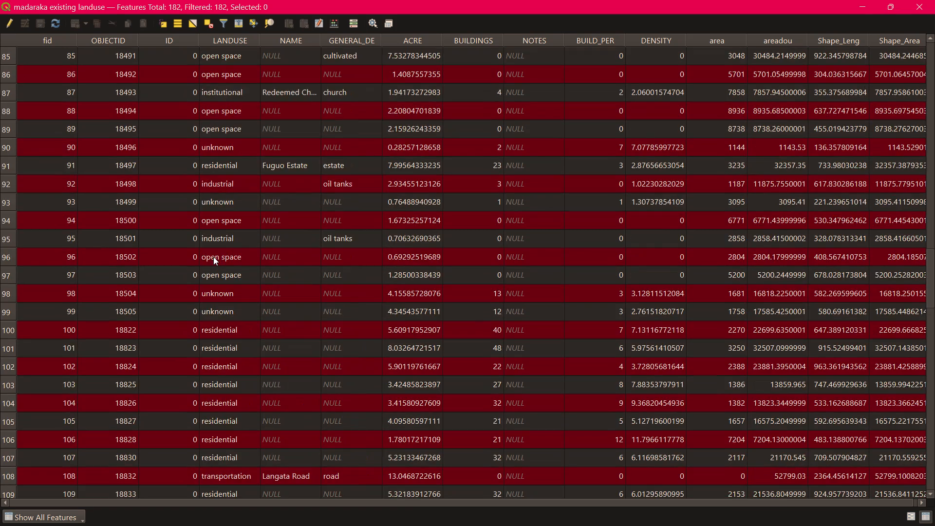
{"action": "scroll", "coordinate": [213, 257], "scroll_direction": "up", "scroll_amount": 2}
{"action": "scroll", "coordinate": [211, 171], "scroll_direction": "up", "scroll_amount": 10}
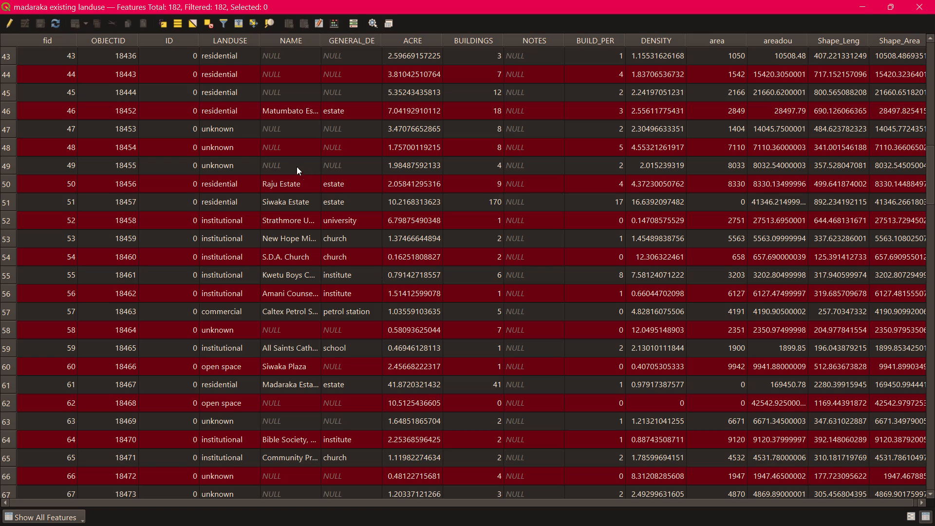
{"action": "scroll", "coordinate": [303, 176], "scroll_direction": "up", "scroll_amount": 15}
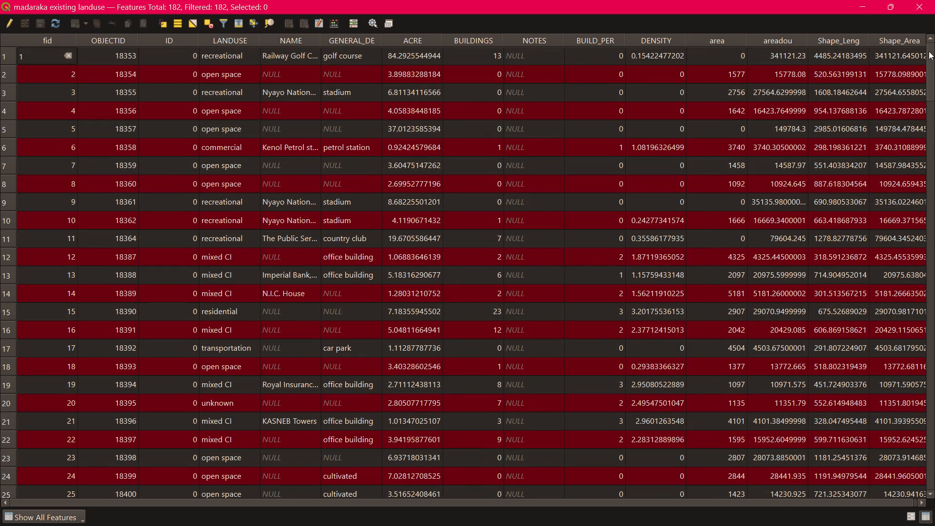
{"action": "left_click_drag", "start_coordinate": [931, 65], "coordinate": [909, 432]}
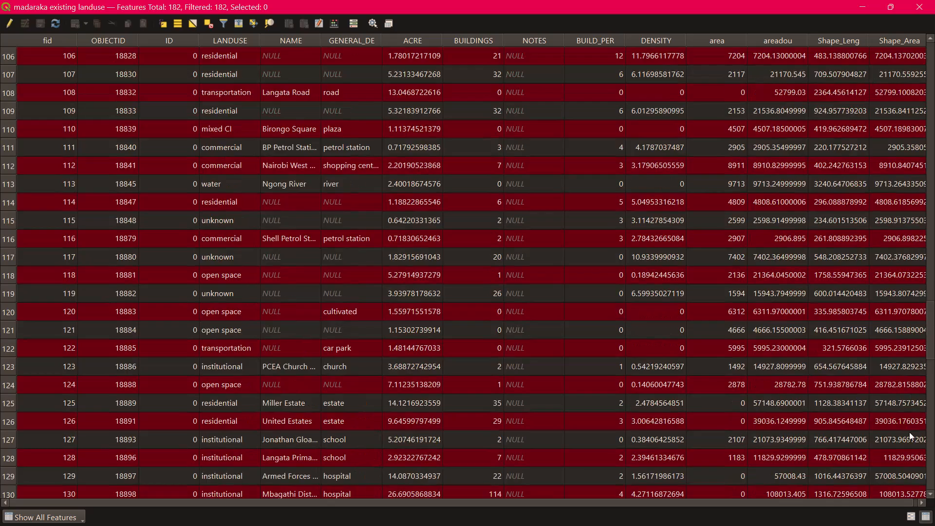
{"action": "left_click_drag", "start_coordinate": [909, 432], "coordinate": [912, 490]}
{"action": "left_click_drag", "start_coordinate": [928, 465], "coordinate": [934, 362]}
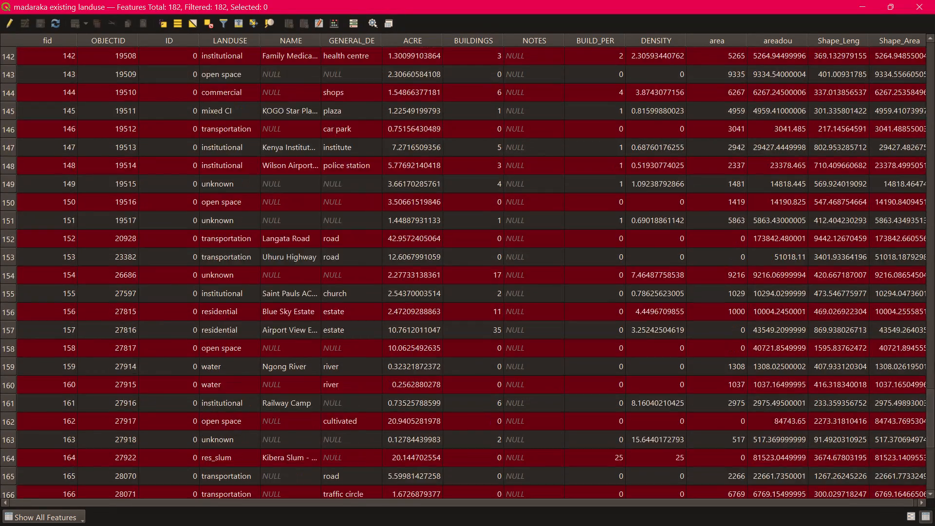
{"action": "left_click_drag", "start_coordinate": [934, 362], "coordinate": [934, 56]}
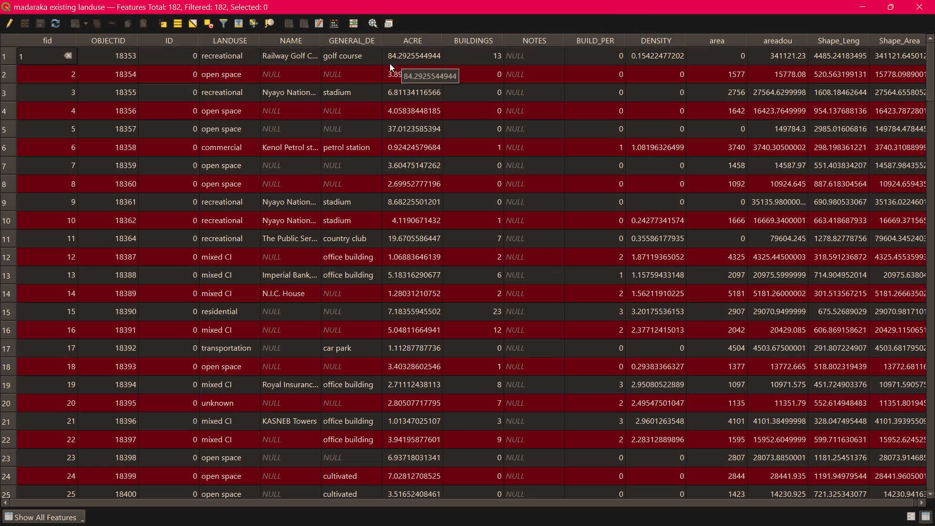
Open Select by Expression for the madaraka existing landuse layer.
{"action": "left_click", "coordinate": [162, 24]}
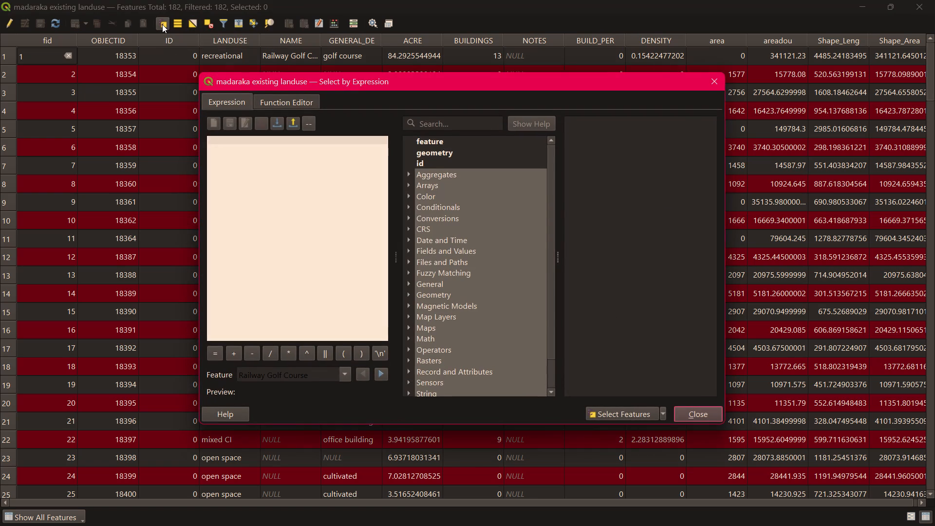
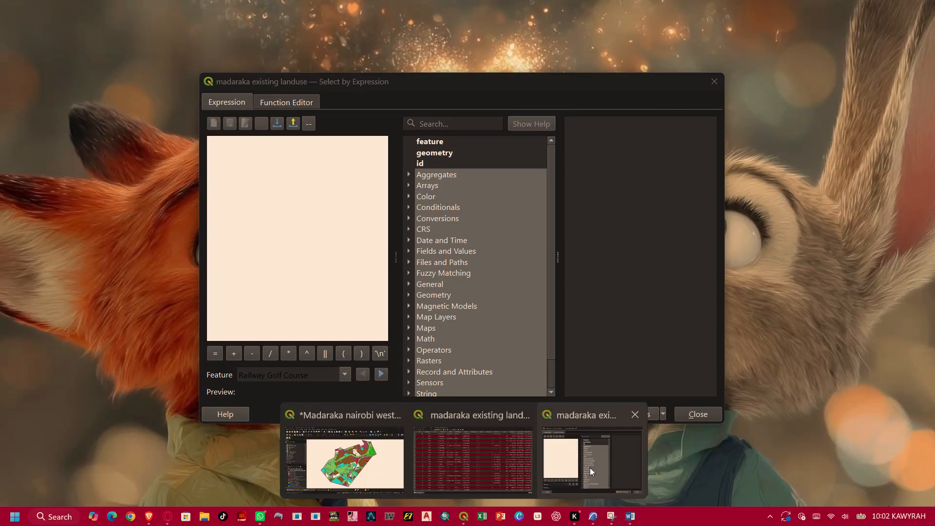
Back in QGIS, select the madaraka existing landuse features matching the pasted expression "LANDUSE" = 'institutional'.
{"action": "left_click", "coordinate": [590, 468]}
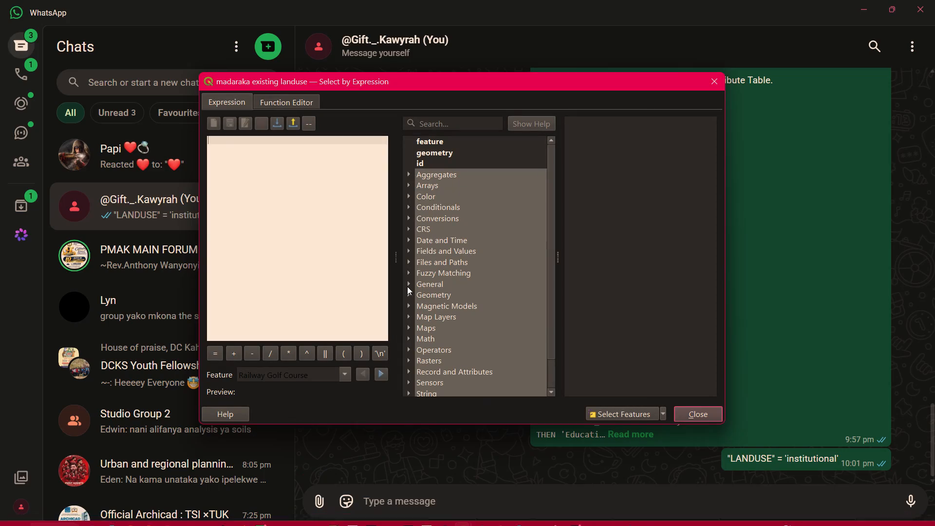
{"action": "right_click", "coordinate": [254, 146]}
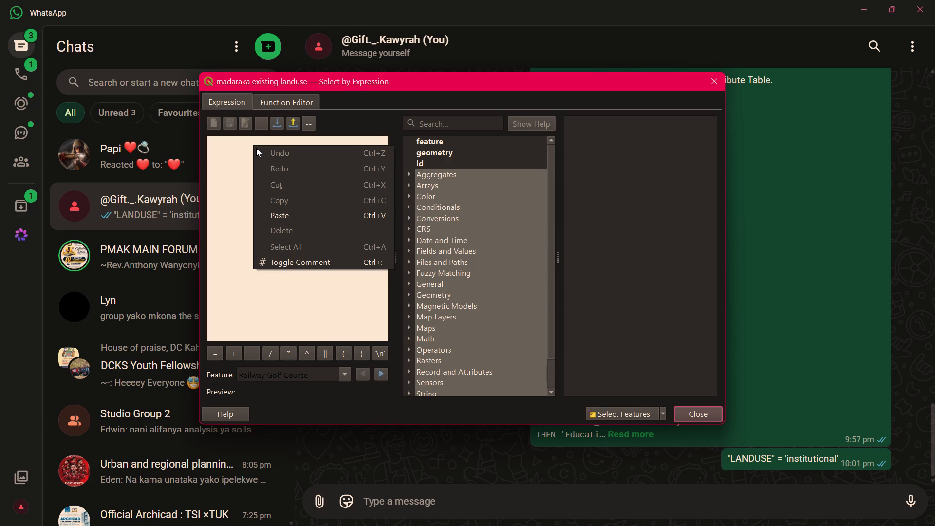
{"action": "left_click", "coordinate": [277, 212]}
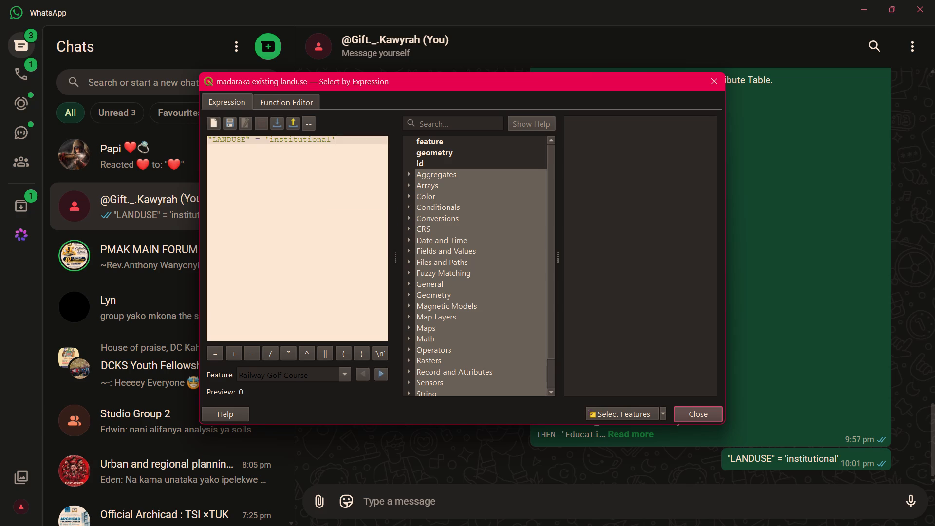
{"action": "scroll", "coordinate": [344, 391], "scroll_direction": "down", "scroll_amount": 2}
{"action": "left_click", "coordinate": [634, 413]}
{"action": "left_click", "coordinate": [663, 410]}
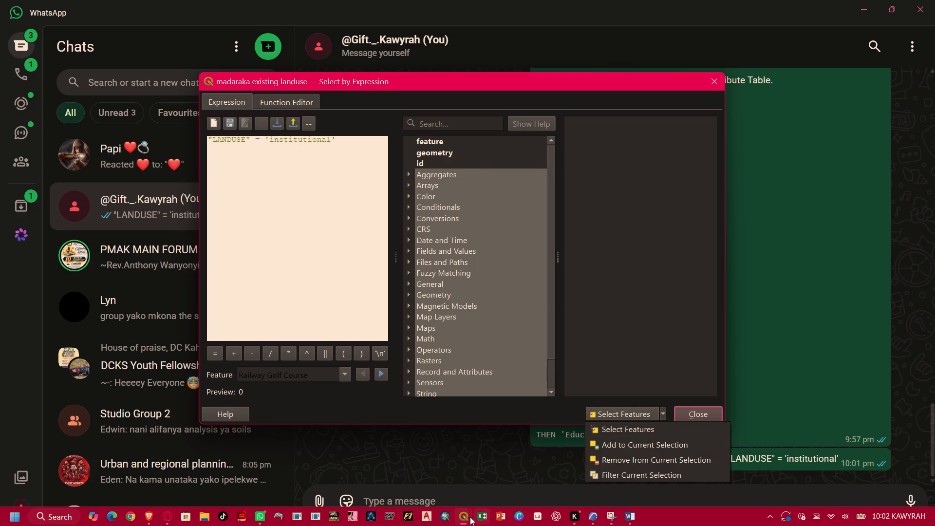
Return to the madaraka existing landuse attribute table to examine the selected records.
{"action": "left_click", "coordinate": [471, 467]}
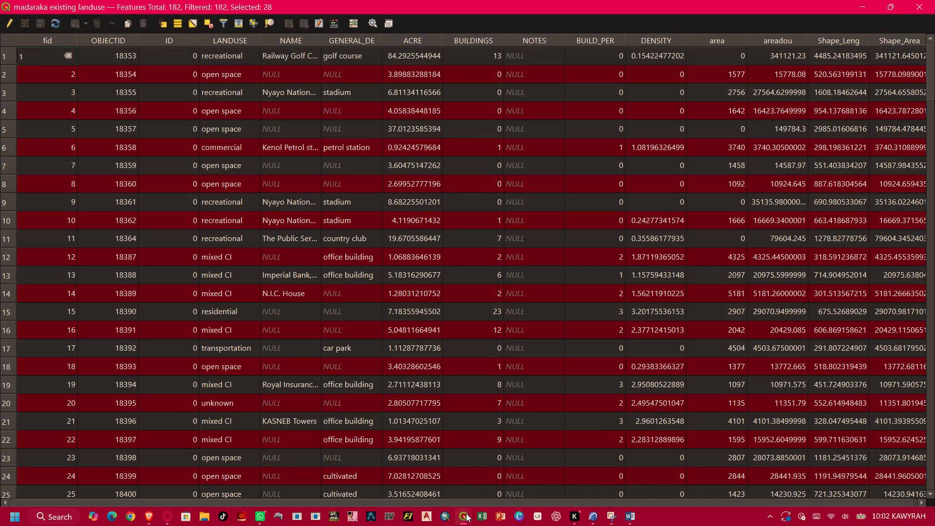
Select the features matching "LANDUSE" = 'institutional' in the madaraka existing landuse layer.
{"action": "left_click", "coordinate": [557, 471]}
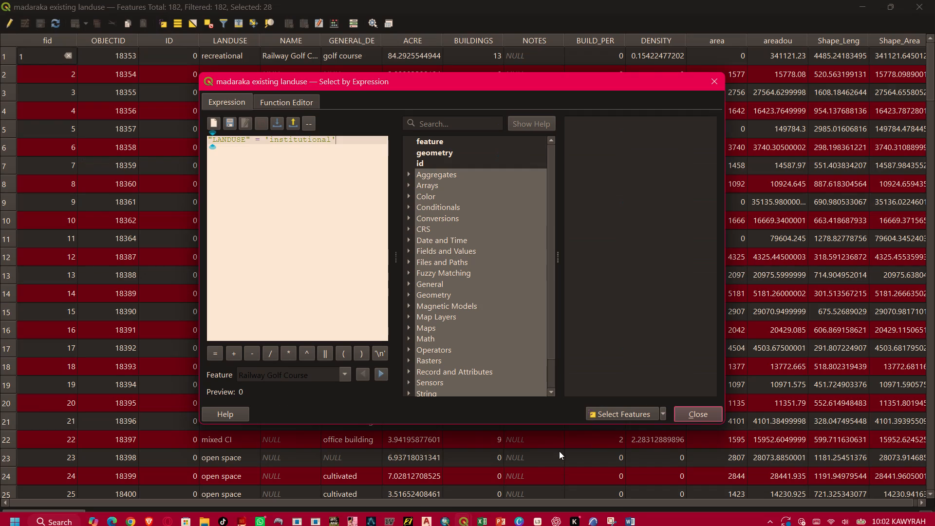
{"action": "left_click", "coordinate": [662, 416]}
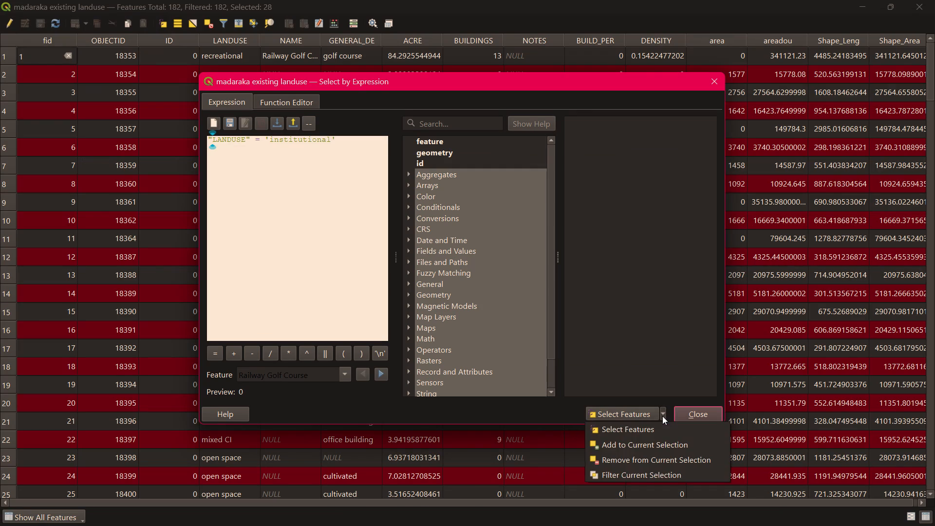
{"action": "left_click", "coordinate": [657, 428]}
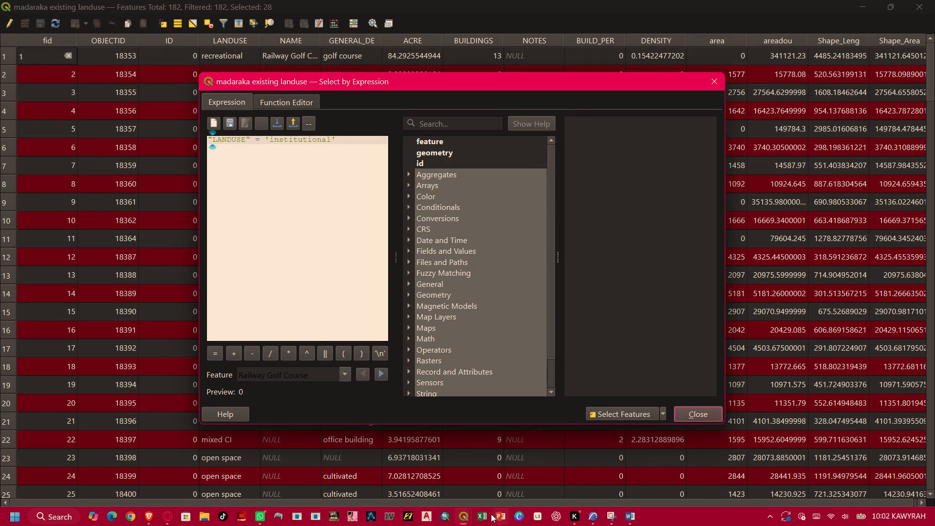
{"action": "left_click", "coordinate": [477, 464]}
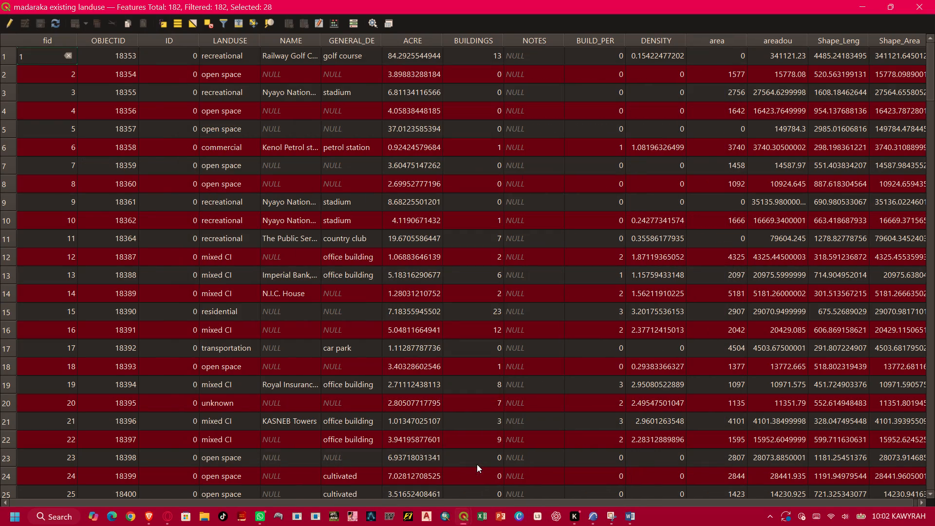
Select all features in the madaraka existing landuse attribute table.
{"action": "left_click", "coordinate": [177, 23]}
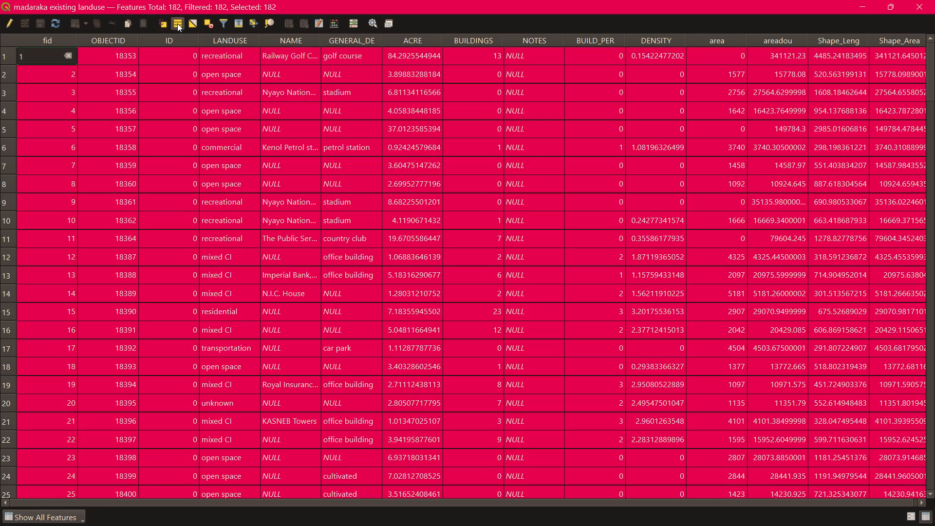
Reselect only the madaraka existing landuse features matching the expression "LANDUSE" = 'institutional', and close Select by Expression.
{"action": "left_click", "coordinate": [161, 21]}
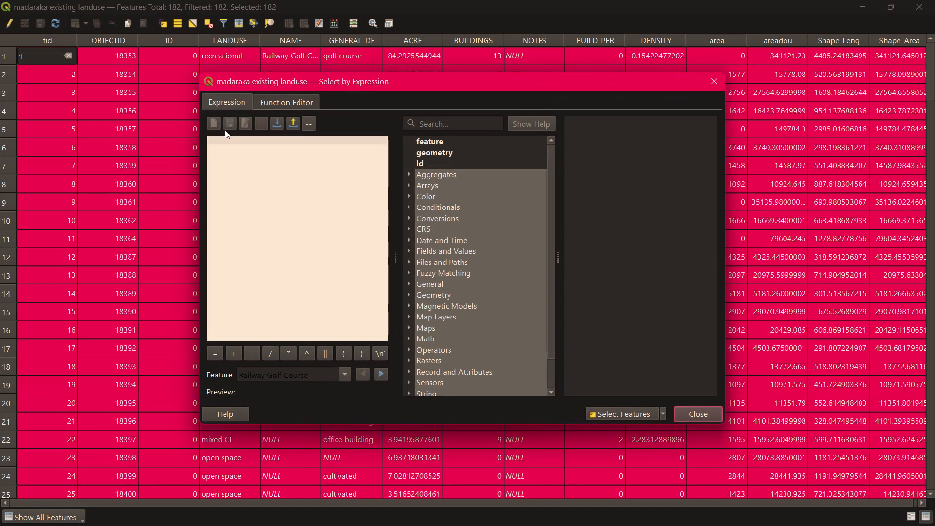
{"action": "right_click", "coordinate": [231, 137]}
{"action": "left_click", "coordinate": [251, 204]}
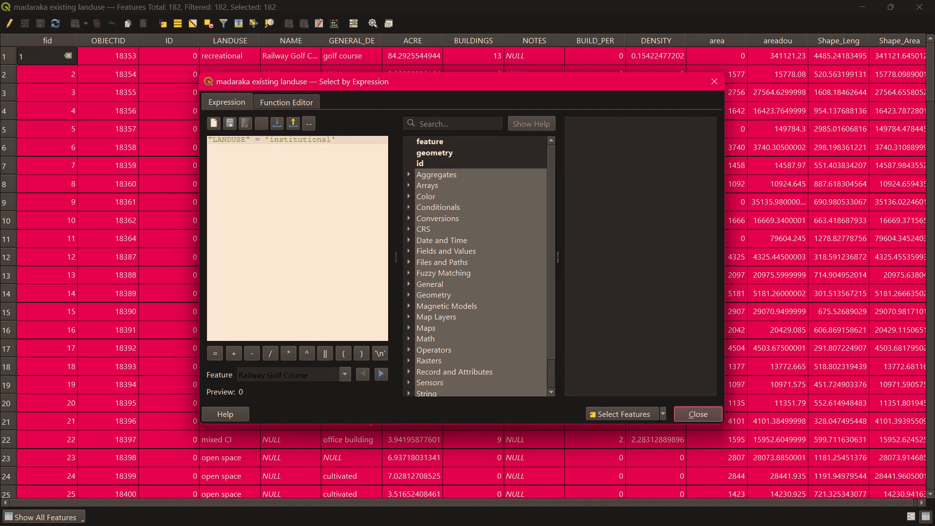
{"action": "left_click", "coordinate": [662, 411]}
{"action": "left_click", "coordinate": [651, 430]}
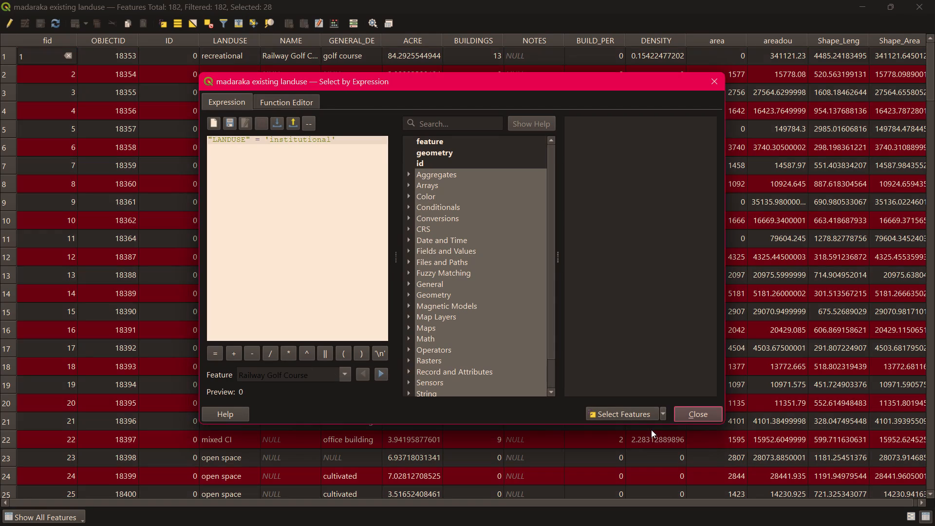
{"action": "left_click", "coordinate": [711, 85]}
Scan the attribute table for the selected institutional records and return to the first ones.
{"action": "scroll", "coordinate": [613, 323], "scroll_direction": "down", "scroll_amount": 11}
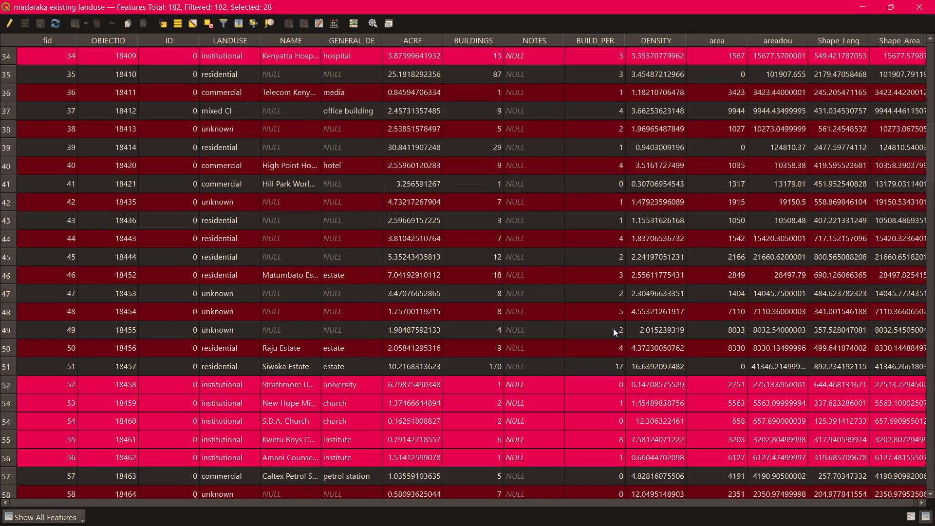
{"action": "scroll", "coordinate": [613, 328], "scroll_direction": "down", "scroll_amount": 20}
{"action": "scroll", "coordinate": [613, 328], "scroll_direction": "down", "scroll_amount": 14}
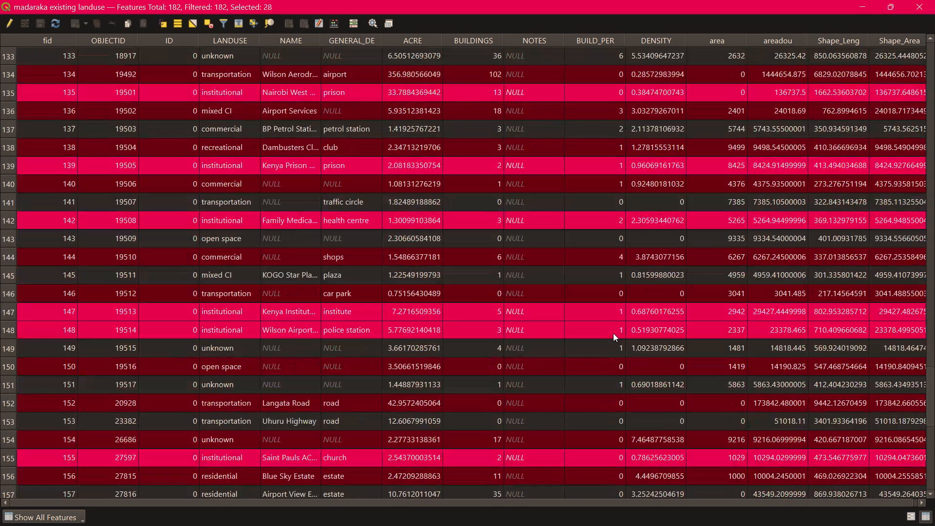
{"action": "scroll", "coordinate": [613, 333], "scroll_direction": "down", "scroll_amount": 20}
{"action": "scroll", "coordinate": [613, 333], "scroll_direction": "up", "scroll_amount": 5}
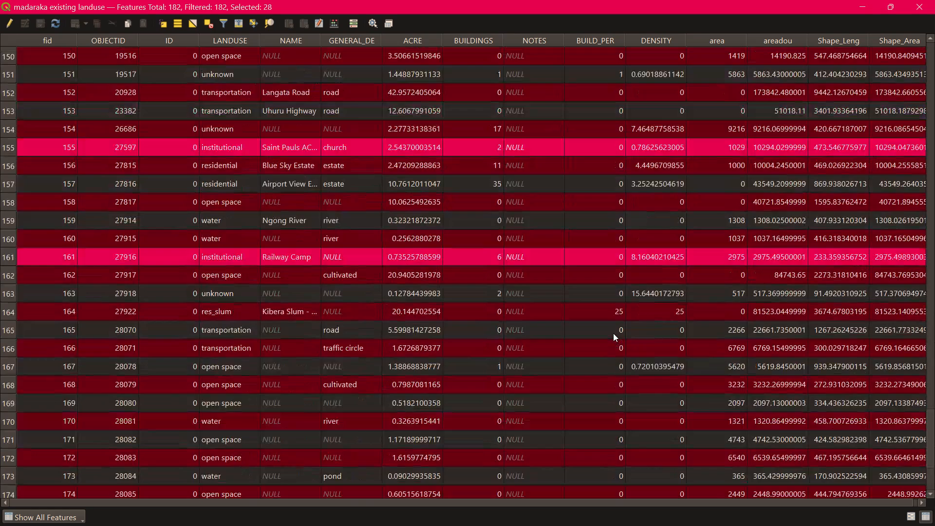
{"action": "scroll", "coordinate": [613, 333], "scroll_direction": "up", "scroll_amount": 2}
{"action": "left_click_drag", "start_coordinate": [928, 412], "coordinate": [930, 366]}
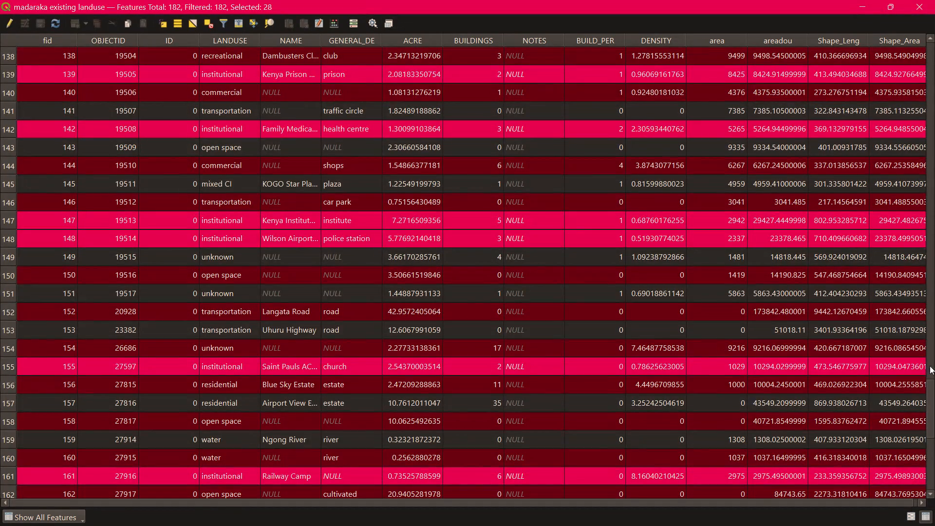
{"action": "left_click_drag", "start_coordinate": [930, 366], "coordinate": [925, 53]}
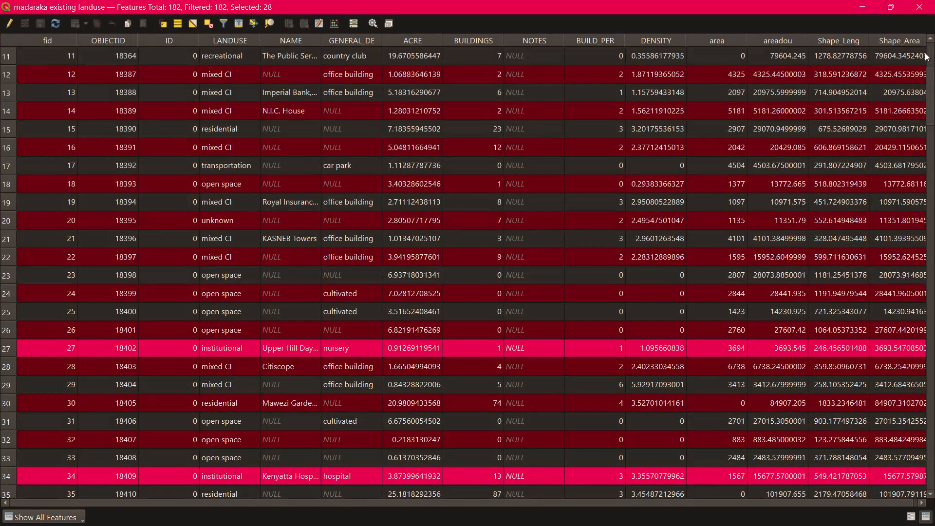
{"action": "left_click_drag", "start_coordinate": [925, 53], "coordinate": [933, 116]}
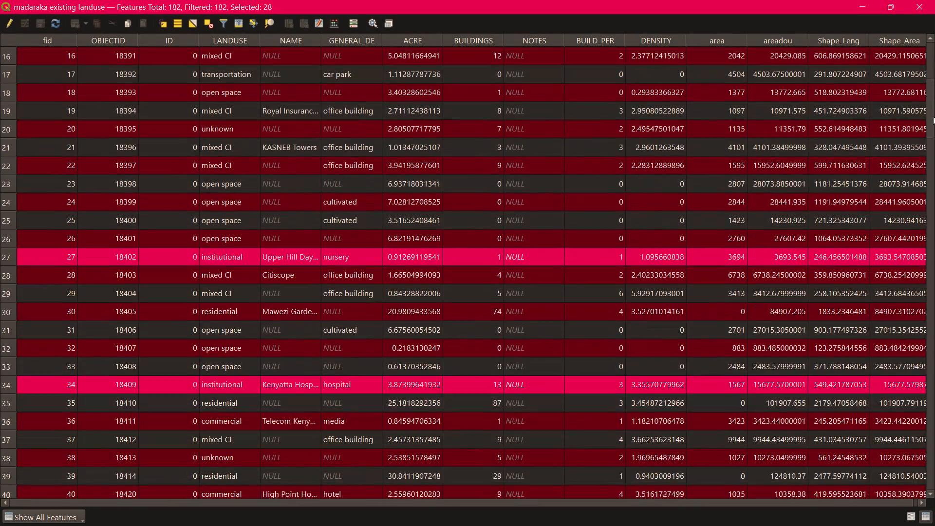
{"action": "left_click_drag", "start_coordinate": [933, 116], "coordinate": [934, 139]}
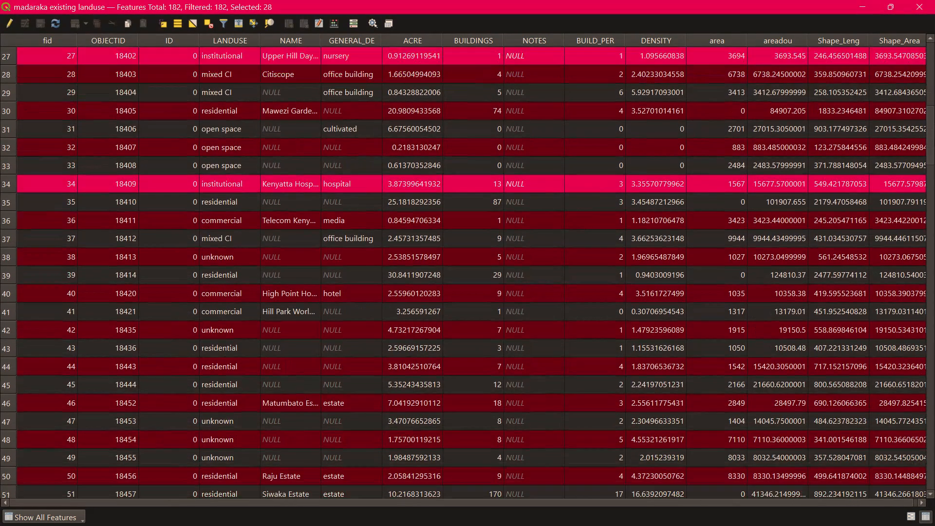
{"action": "left_click_drag", "start_coordinate": [934, 139], "coordinate": [934, 134]}
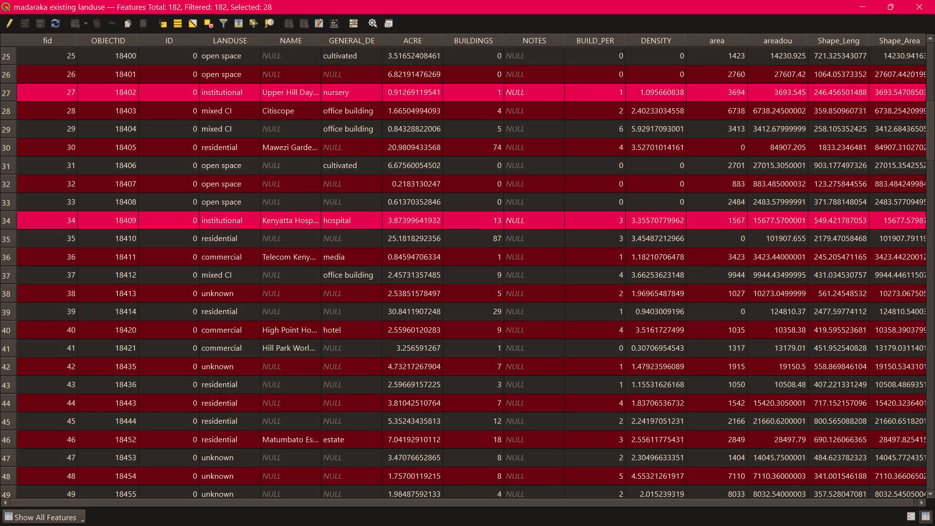
Examine the NAME and GENERAL_DE values of the selected institutional records down to the end of the attribute table.
{"action": "scroll", "coordinate": [410, 307], "scroll_direction": "down", "scroll_amount": 3}
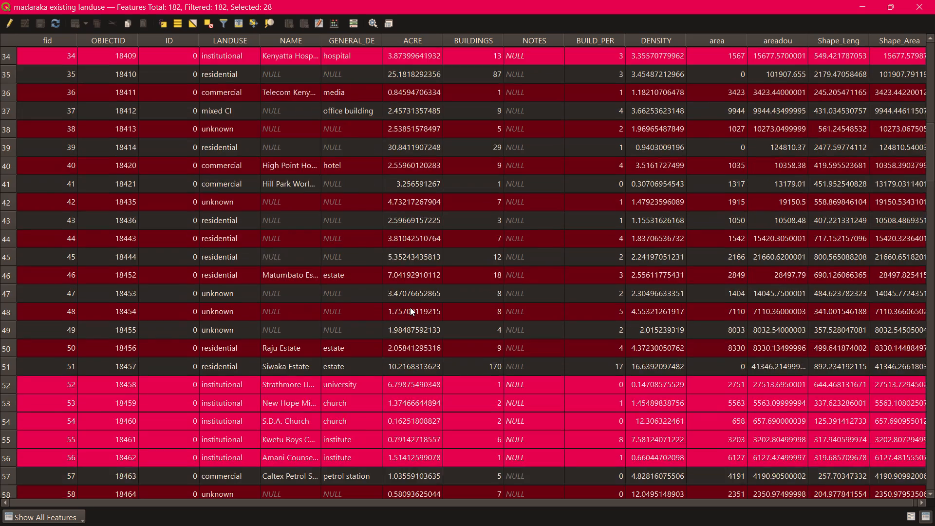
{"action": "scroll", "coordinate": [410, 307], "scroll_direction": "down", "scroll_amount": 5}
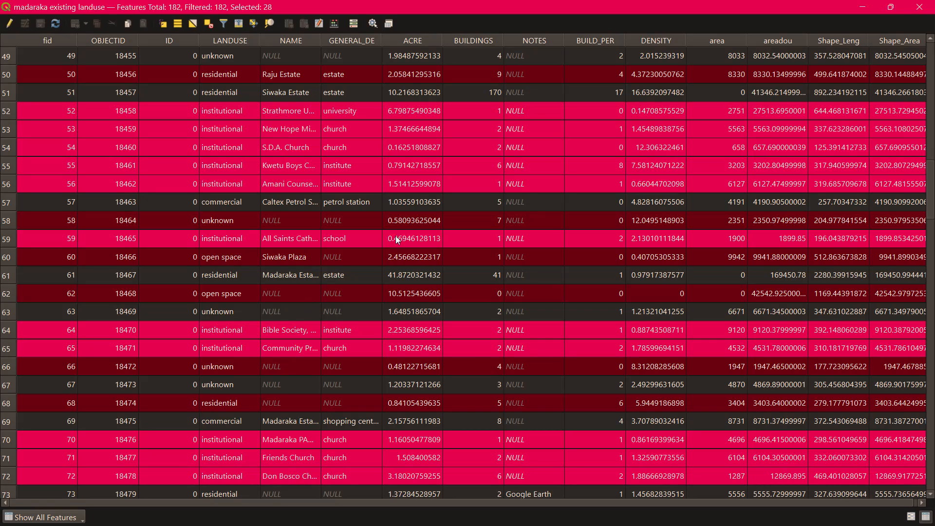
{"action": "scroll", "coordinate": [359, 381], "scroll_direction": "down", "scroll_amount": 1}
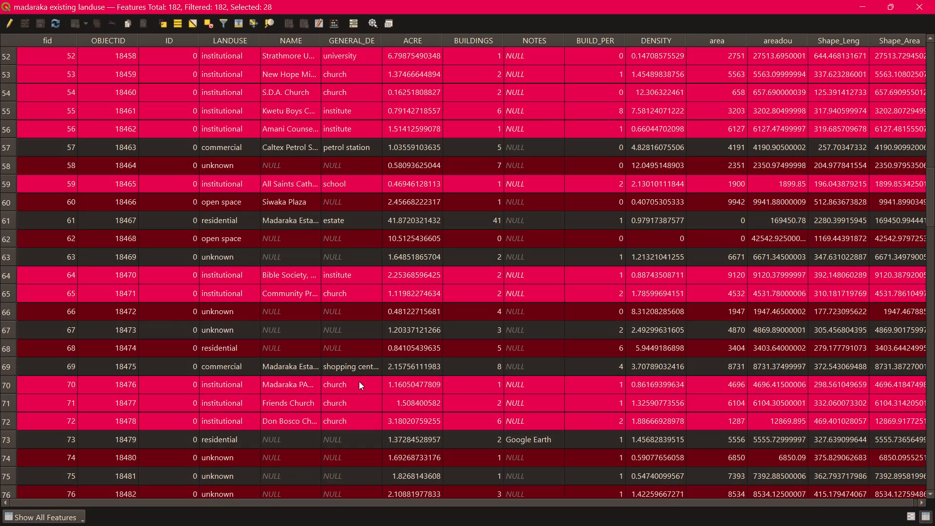
{"action": "scroll", "coordinate": [333, 394], "scroll_direction": "down", "scroll_amount": 7}
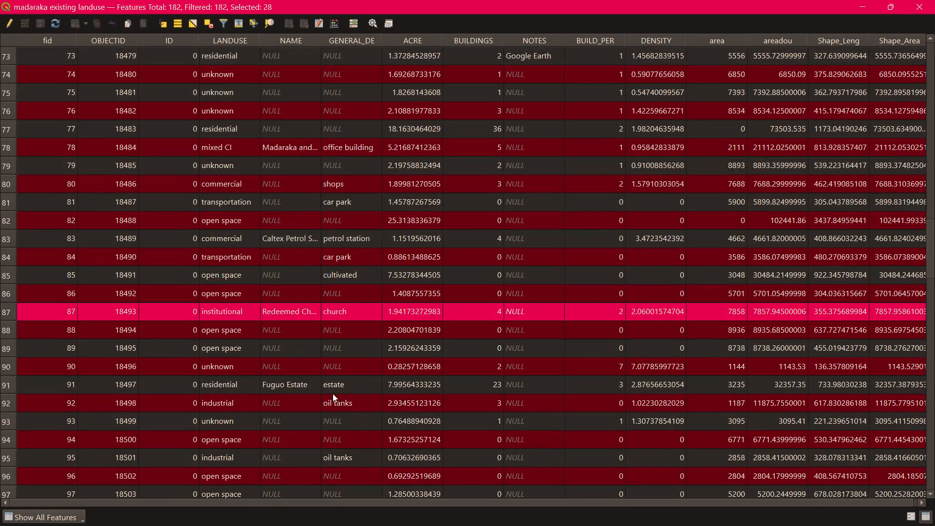
{"action": "scroll", "coordinate": [333, 394], "scroll_direction": "down", "scroll_amount": 4}
{"action": "scroll", "coordinate": [333, 394], "scroll_direction": "up", "scroll_amount": 1}
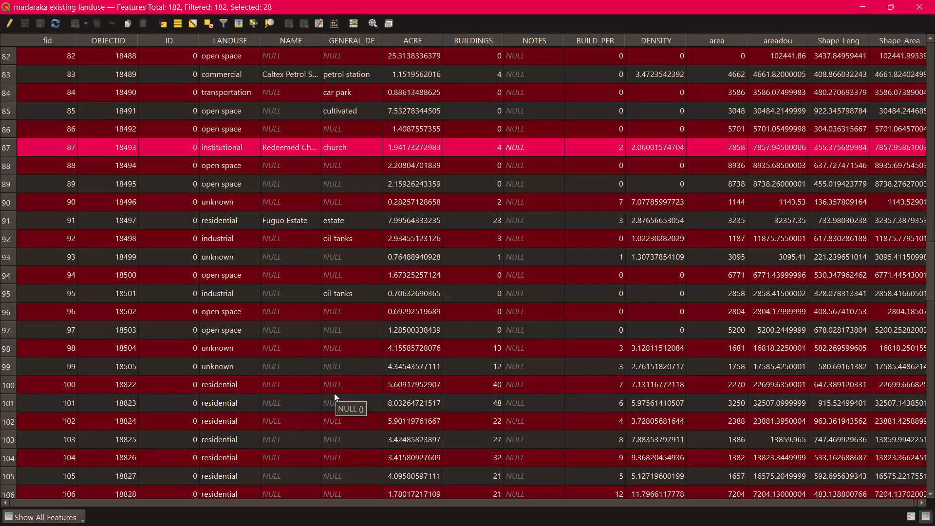
{"action": "scroll", "coordinate": [306, 309], "scroll_direction": "down", "scroll_amount": 2}
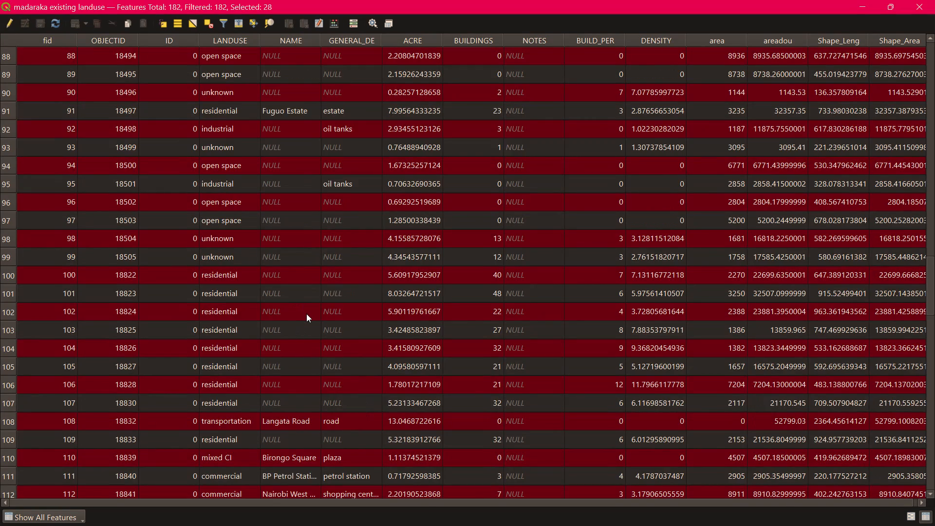
{"action": "scroll", "coordinate": [306, 316], "scroll_direction": "down", "scroll_amount": 12}
{"action": "scroll", "coordinate": [306, 317], "scroll_direction": "up", "scroll_amount": 1}
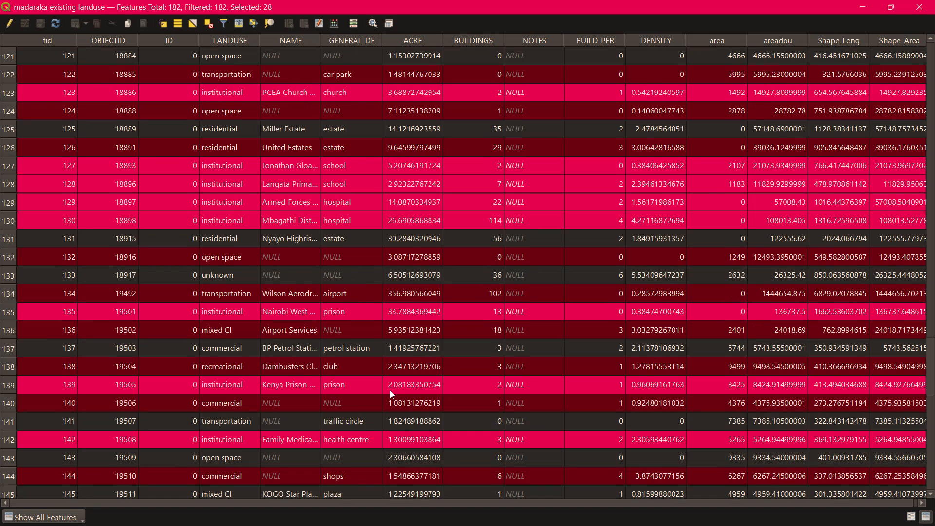
{"action": "scroll", "coordinate": [390, 390], "scroll_direction": "down", "scroll_amount": 1}
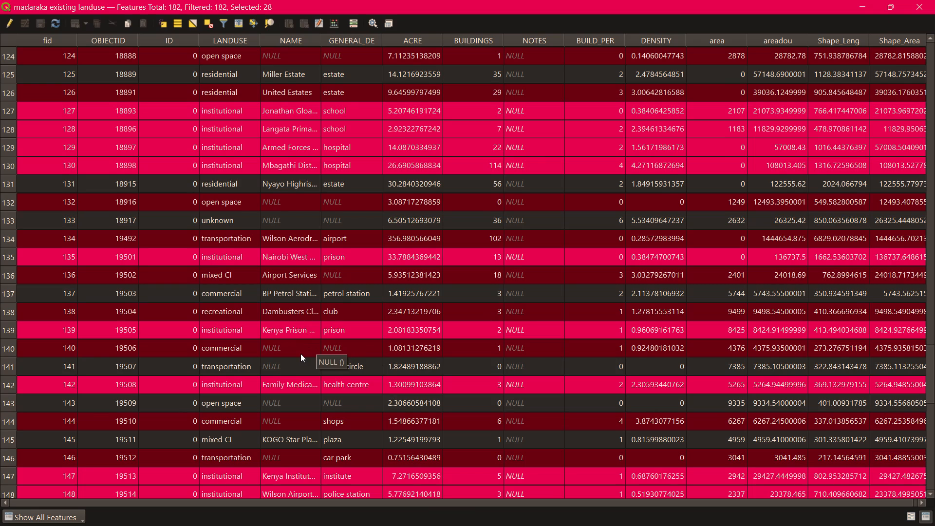
{"action": "scroll", "coordinate": [300, 355], "scroll_direction": "down", "scroll_amount": 2}
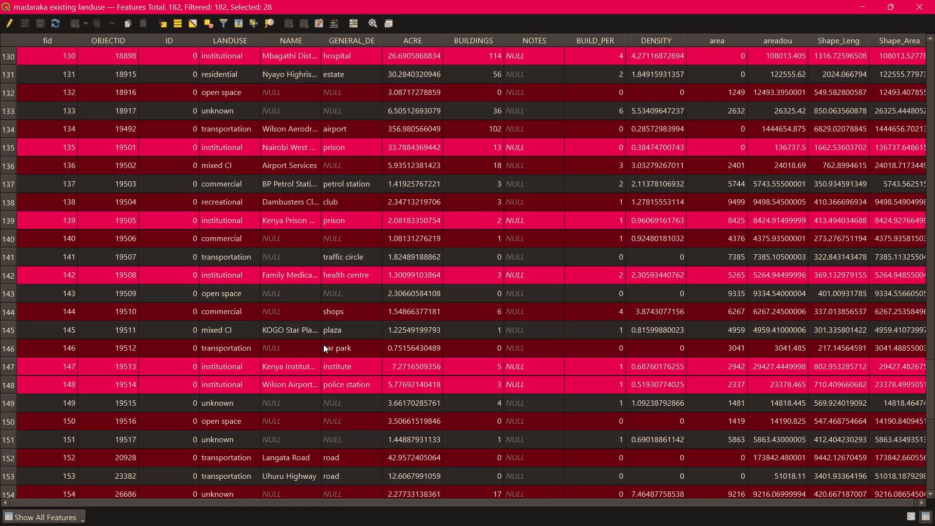
{"action": "scroll", "coordinate": [323, 344], "scroll_direction": "down", "scroll_amount": 1}
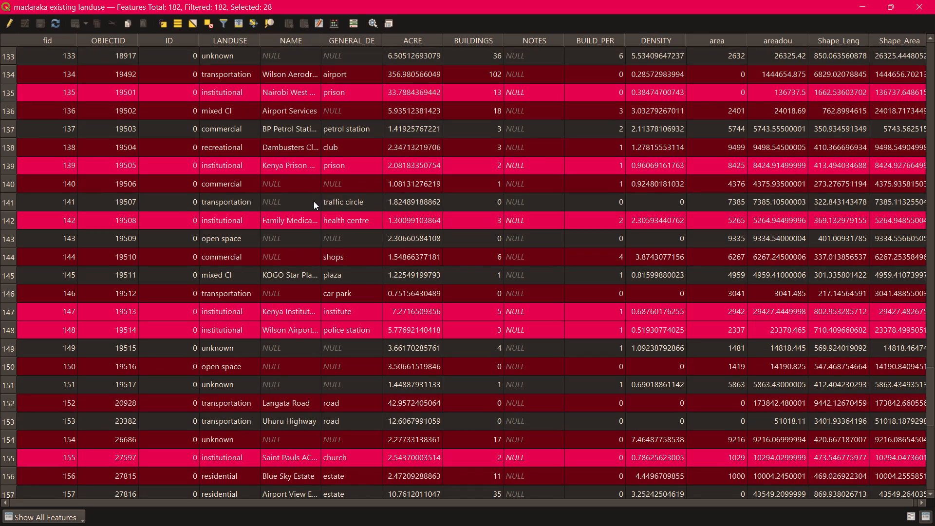
{"action": "scroll", "coordinate": [331, 208], "scroll_direction": "down", "scroll_amount": 2}
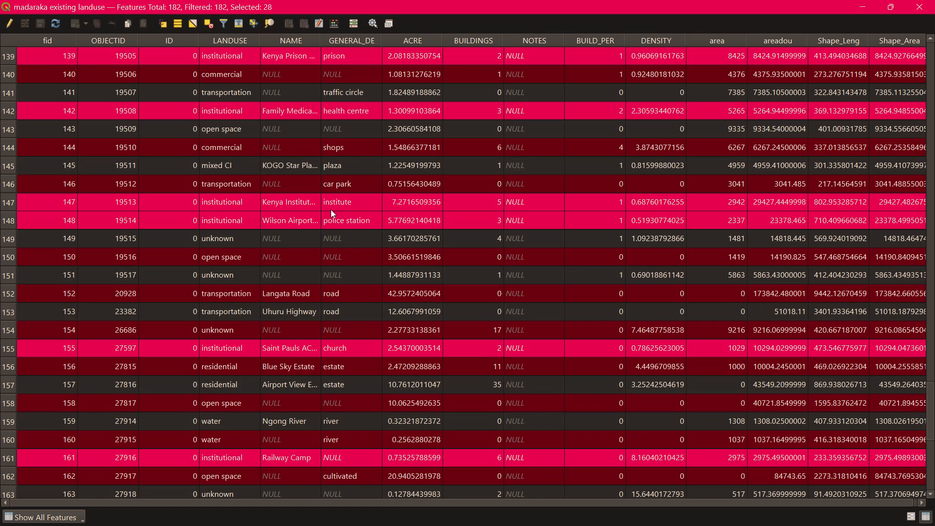
{"action": "scroll", "coordinate": [328, 172], "scroll_direction": "down", "scroll_amount": 1}
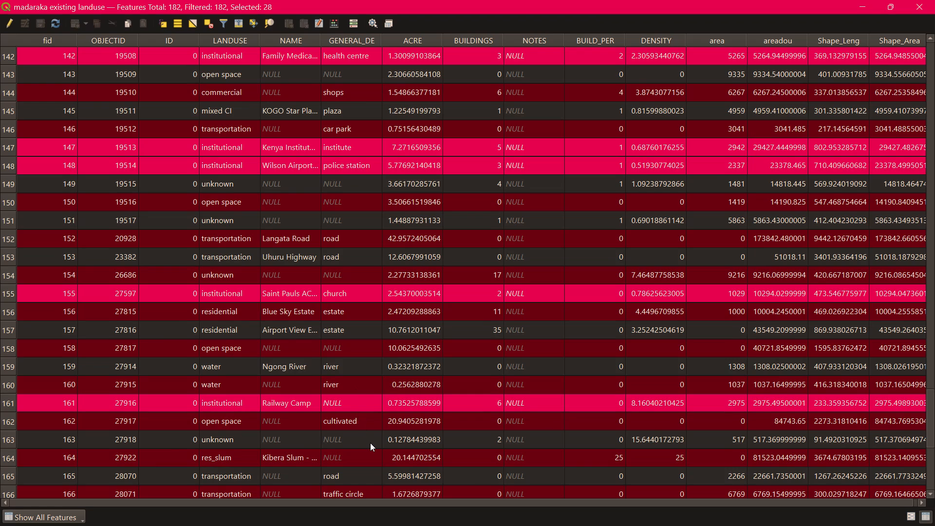
{"action": "scroll", "coordinate": [370, 443], "scroll_direction": "down", "scroll_amount": 6}
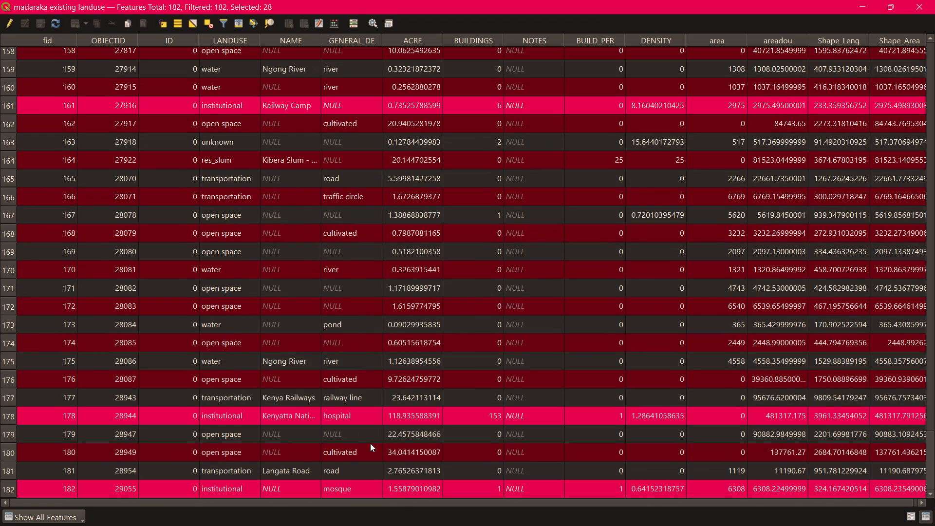
{"action": "scroll", "coordinate": [370, 443], "scroll_direction": "down", "scroll_amount": 2}
{"action": "scroll", "coordinate": [344, 326], "scroll_direction": "down", "scroll_amount": 9}
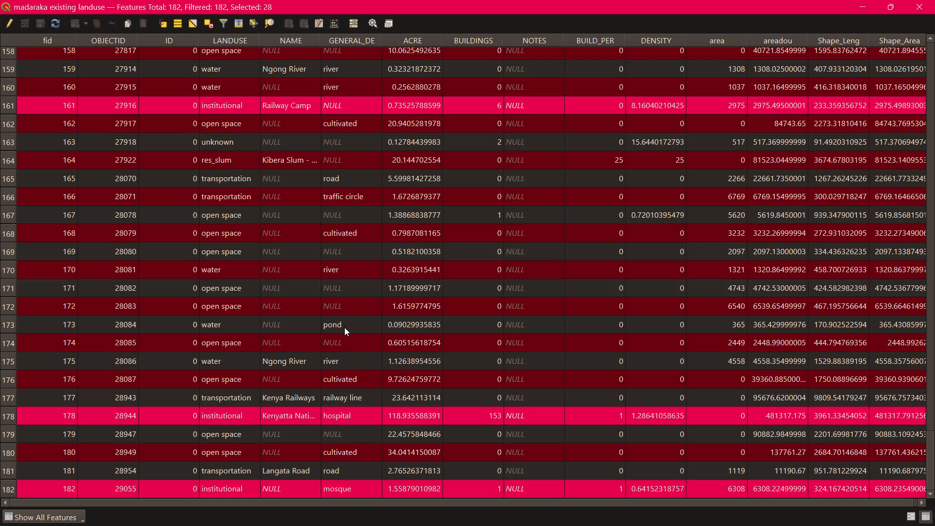
Review the selected institutional records again, working from the last record back towards the beginning of the table.
{"action": "scroll", "coordinate": [241, 245], "scroll_direction": "up", "scroll_amount": 4}
{"action": "scroll", "coordinate": [285, 279], "scroll_direction": "up", "scroll_amount": 1}
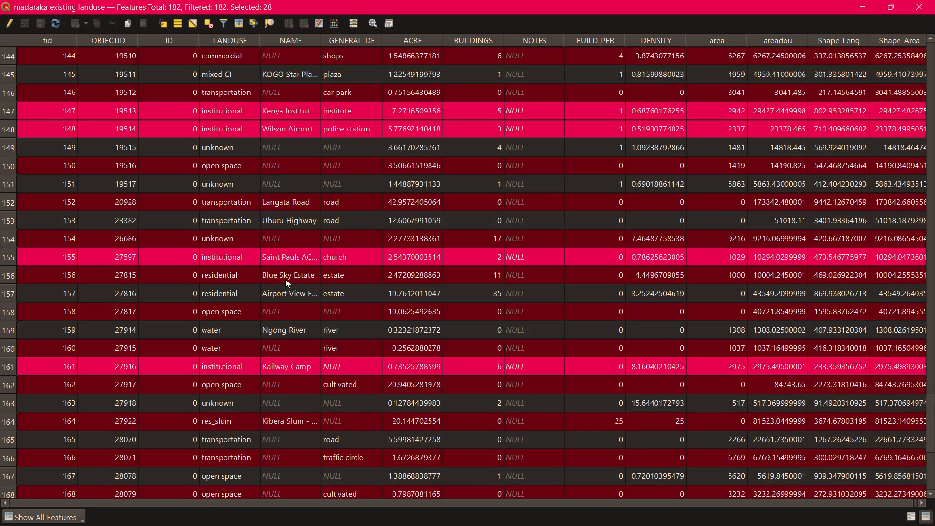
{"action": "scroll", "coordinate": [285, 278], "scroll_direction": "up", "scroll_amount": 5}
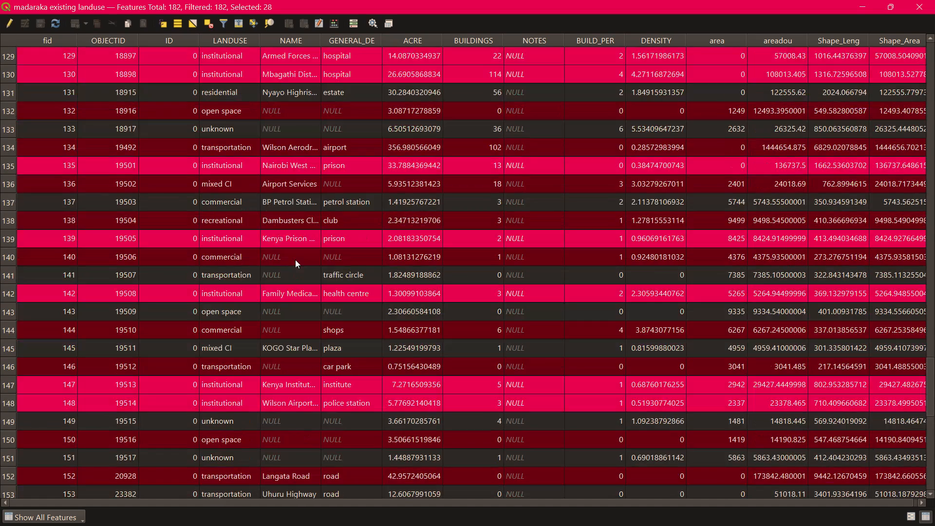
{"action": "scroll", "coordinate": [295, 259], "scroll_direction": "up", "scroll_amount": 2}
{"action": "scroll", "coordinate": [299, 203], "scroll_direction": "up", "scroll_amount": 2}
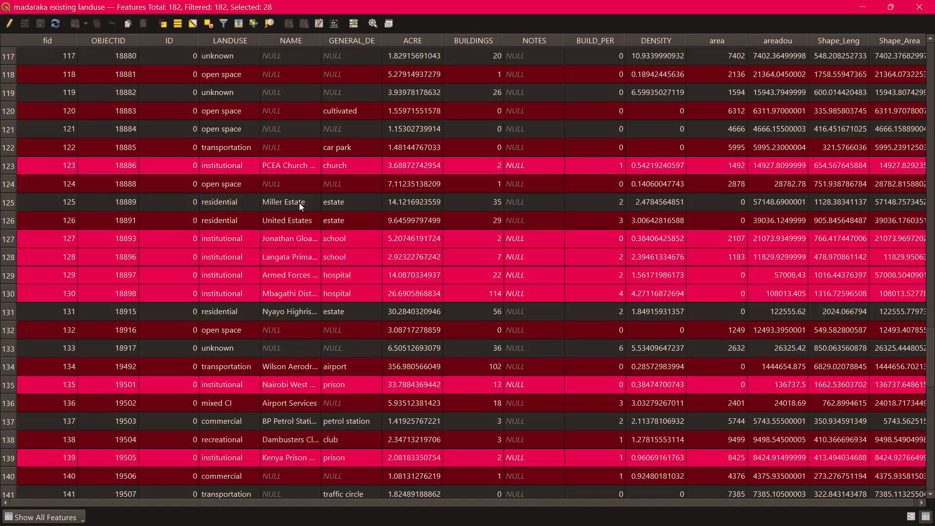
{"action": "scroll", "coordinate": [299, 203], "scroll_direction": "up", "scroll_amount": 10}
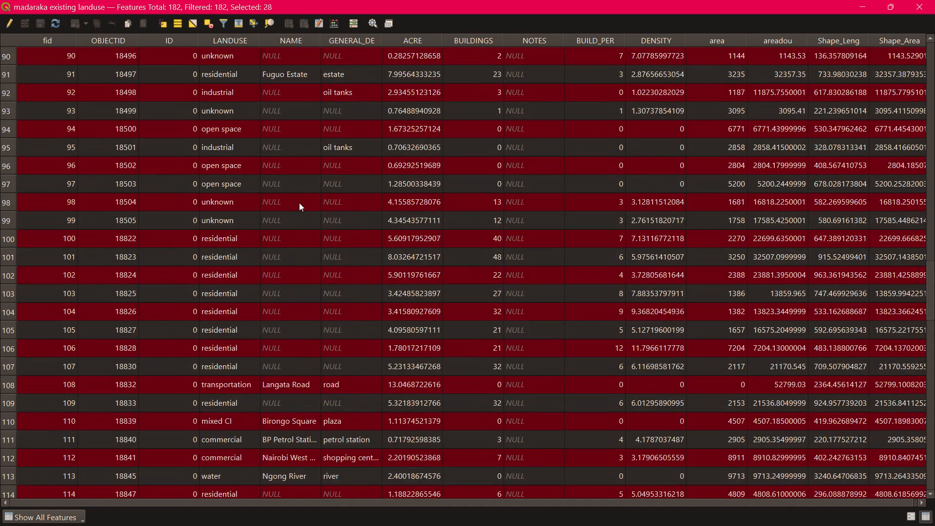
{"action": "scroll", "coordinate": [299, 203], "scroll_direction": "up", "scroll_amount": 8}
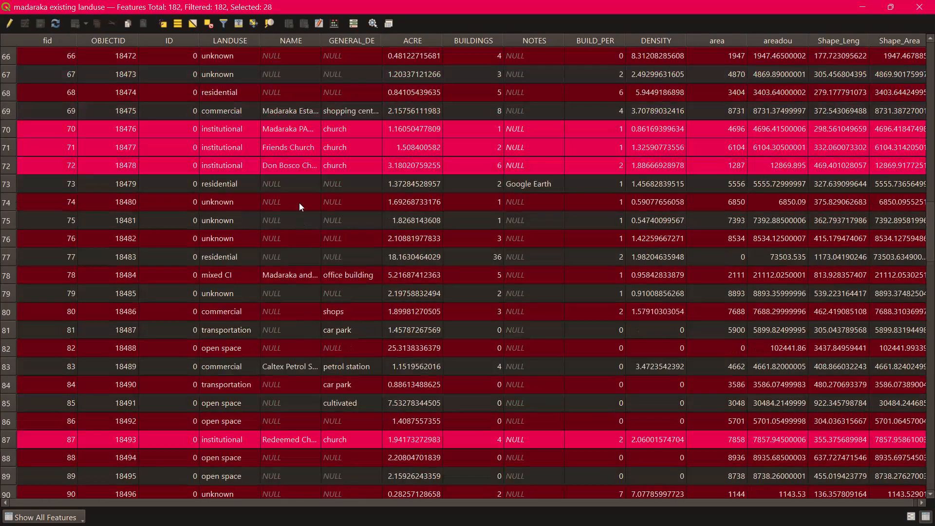
{"action": "scroll", "coordinate": [299, 203], "scroll_direction": "up", "scroll_amount": 5}
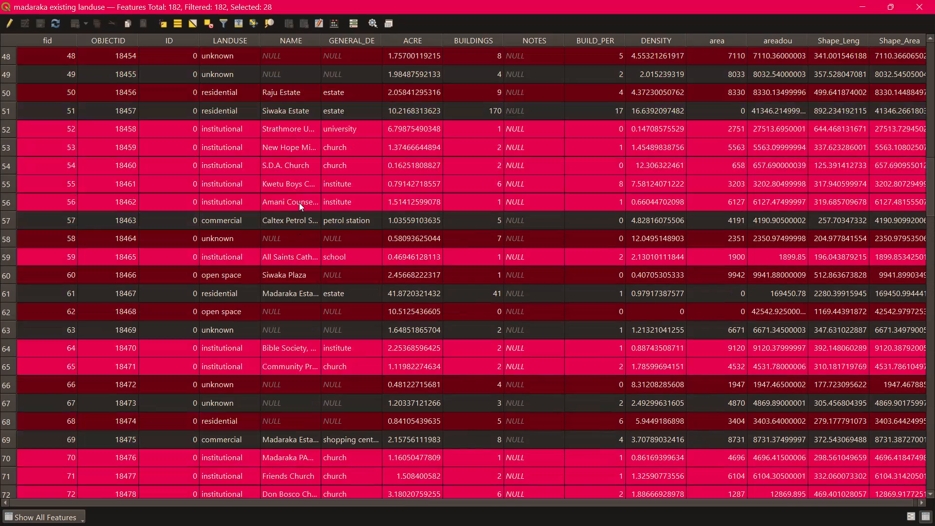
{"action": "scroll", "coordinate": [299, 203], "scroll_direction": "up", "scroll_amount": 4}
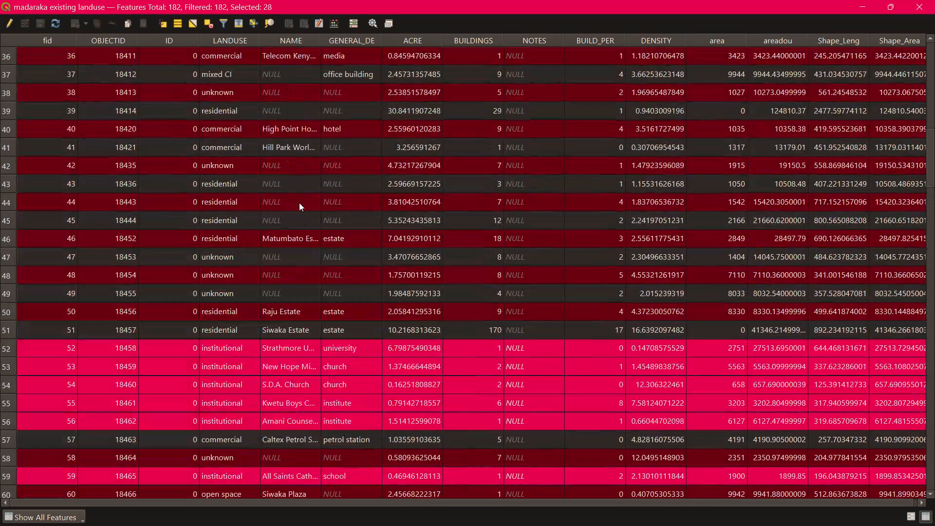
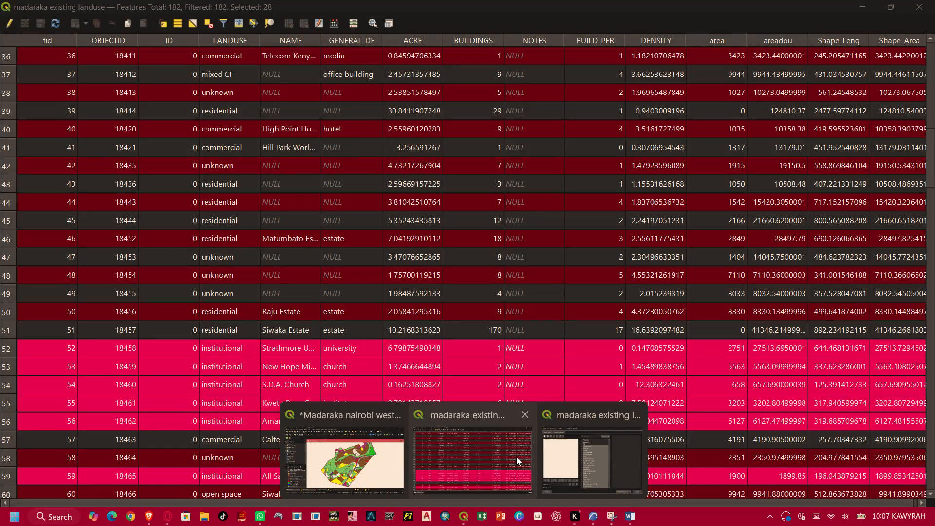
Open the Field Calculator from the madaraka existing landuse attribute table and set it to update an existing field for the selected features.
{"action": "left_click", "coordinate": [505, 455]}
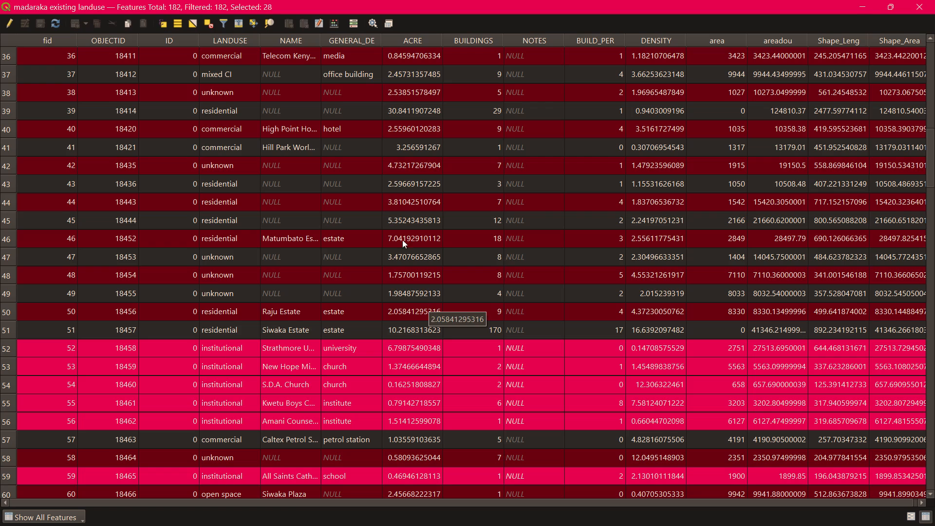
{"action": "left_click", "coordinate": [332, 17]}
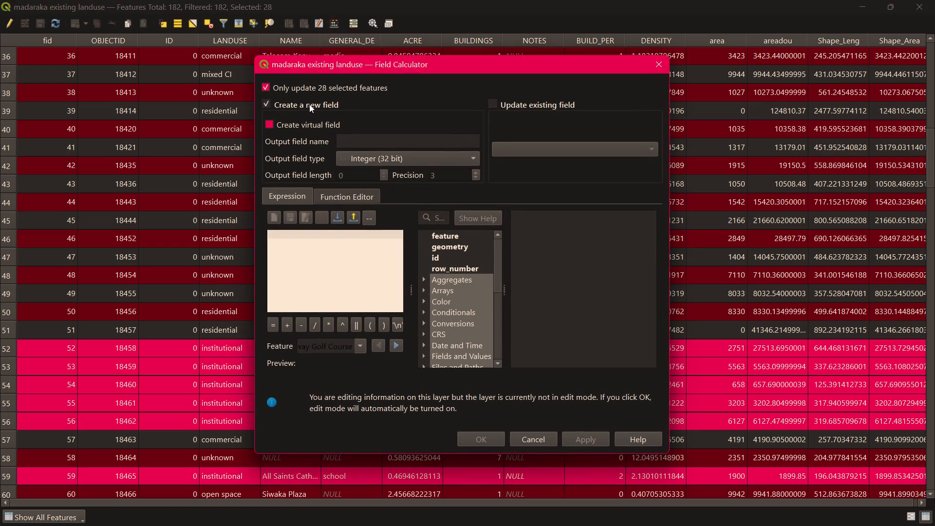
{"action": "left_click", "coordinate": [495, 102]}
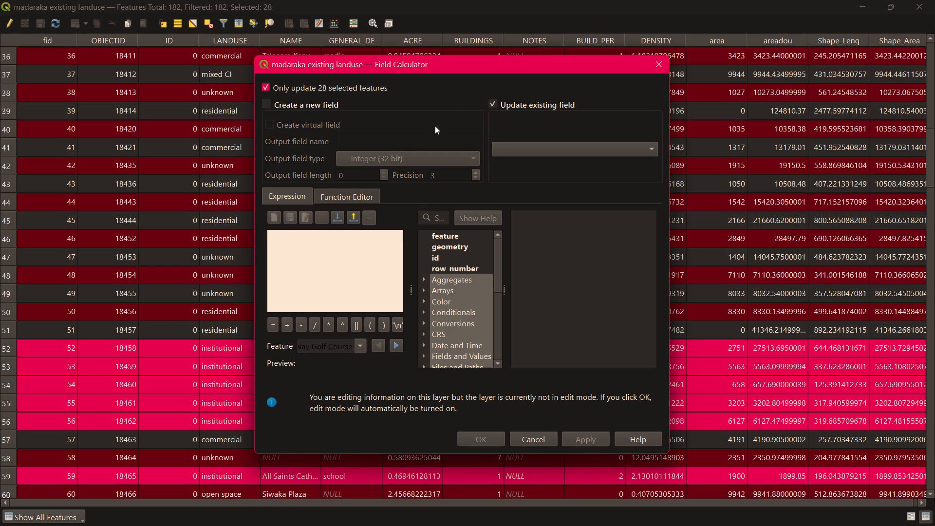
Look through the layer's existing fields available for updating in the Field Calculator, from fid to Shape_Area.
{"action": "left_click", "coordinate": [653, 145]}
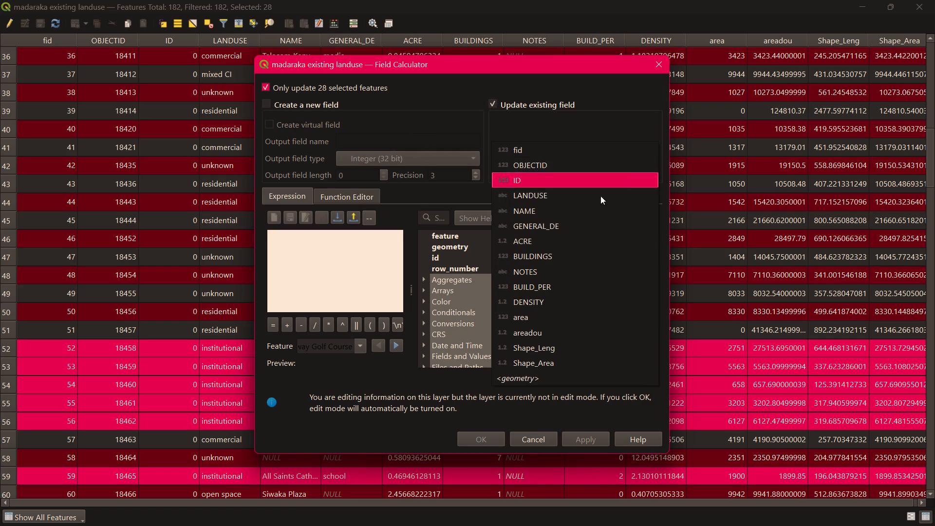
{"action": "scroll", "coordinate": [595, 324], "scroll_direction": "down", "scroll_amount": 7}
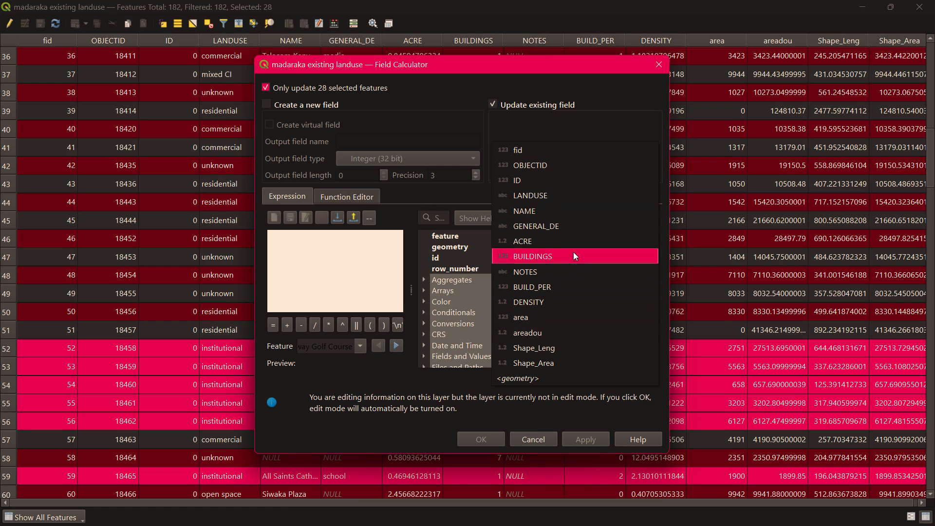
{"action": "scroll", "coordinate": [549, 351], "scroll_direction": "down", "scroll_amount": 5}
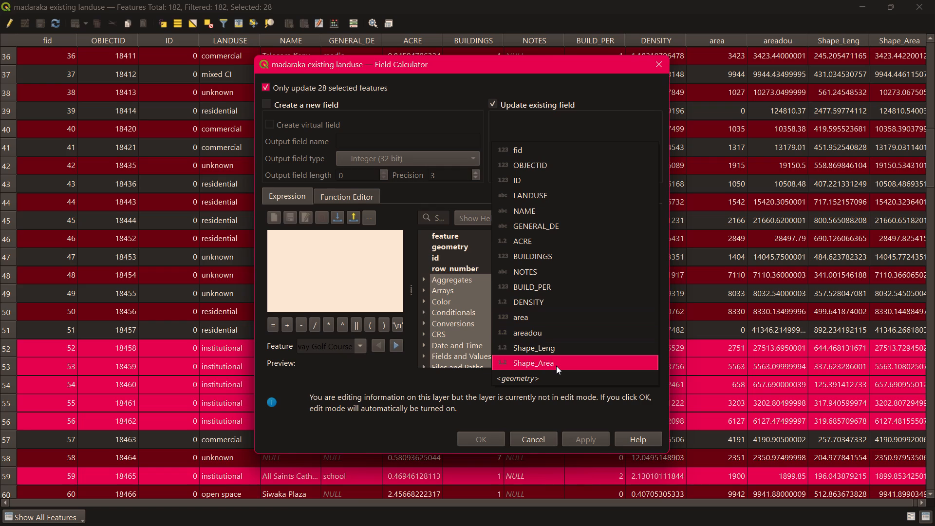
{"action": "scroll", "coordinate": [596, 286], "scroll_direction": "down", "scroll_amount": 2}
{"action": "scroll", "coordinate": [582, 352], "scroll_direction": "down", "scroll_amount": 7}
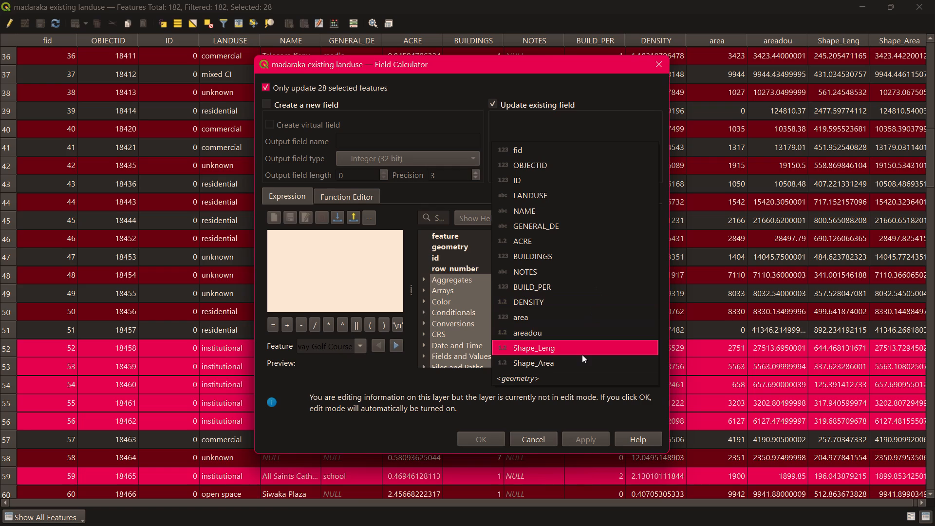
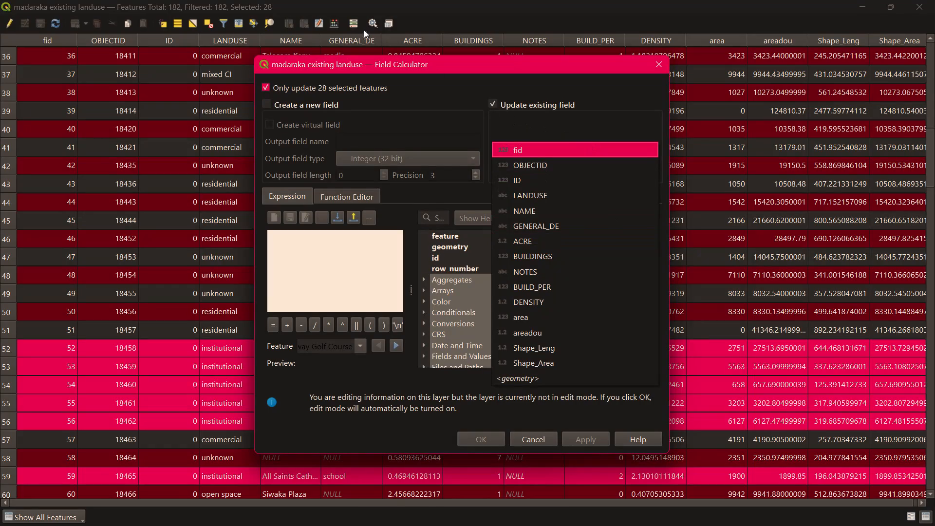
Switch the Field Calculator to creating a new field named plan_use, with type Text (string) and length 50.
{"action": "left_click", "coordinate": [270, 100]}
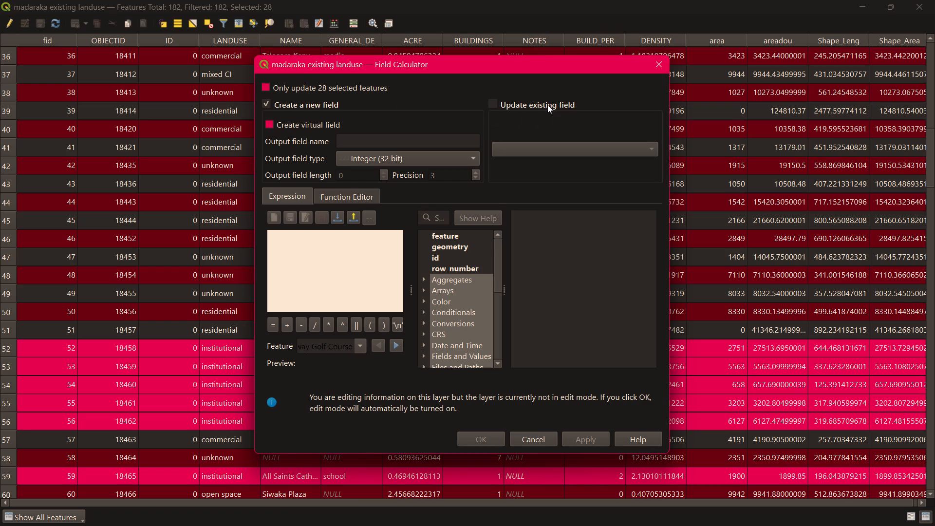
{"action": "left_click", "coordinate": [427, 142]}
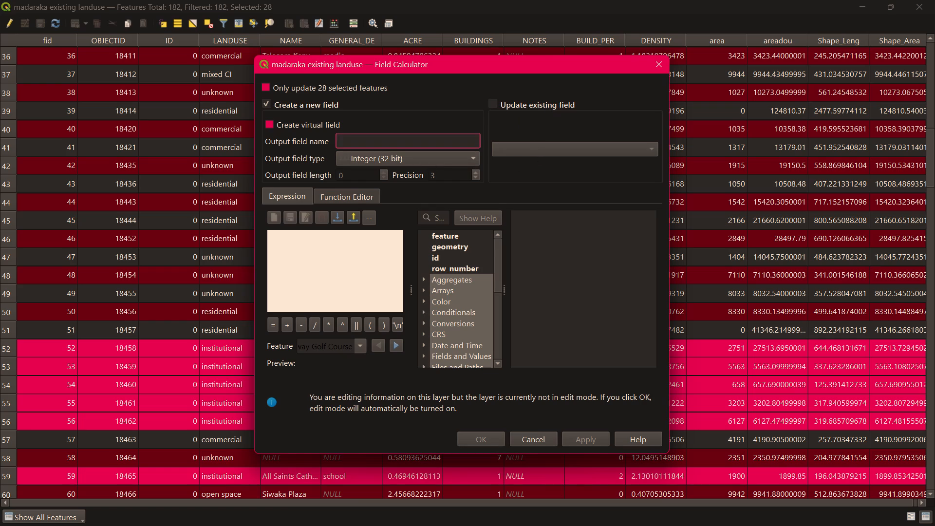
{"action": "key", "text": "p"}
{"action": "type", "text": "lan"}
{"action": "key", "text": "shift+underscore"}
{"action": "type", "text": "use"}
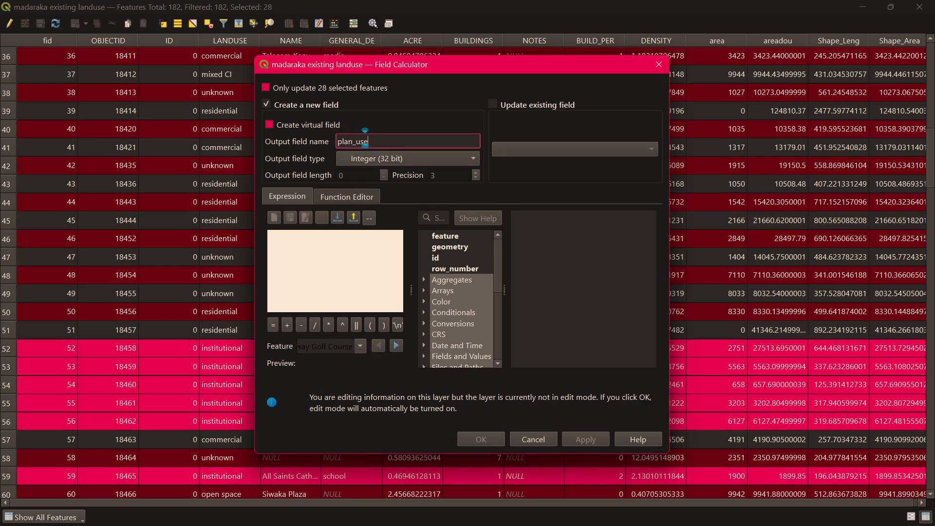
{"action": "left_click", "coordinate": [475, 158]}
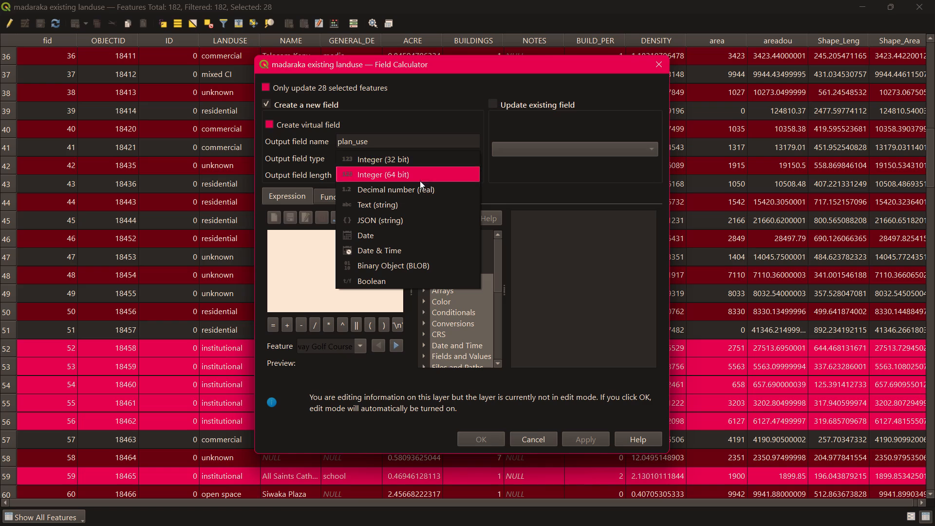
{"action": "left_click", "coordinate": [411, 200]}
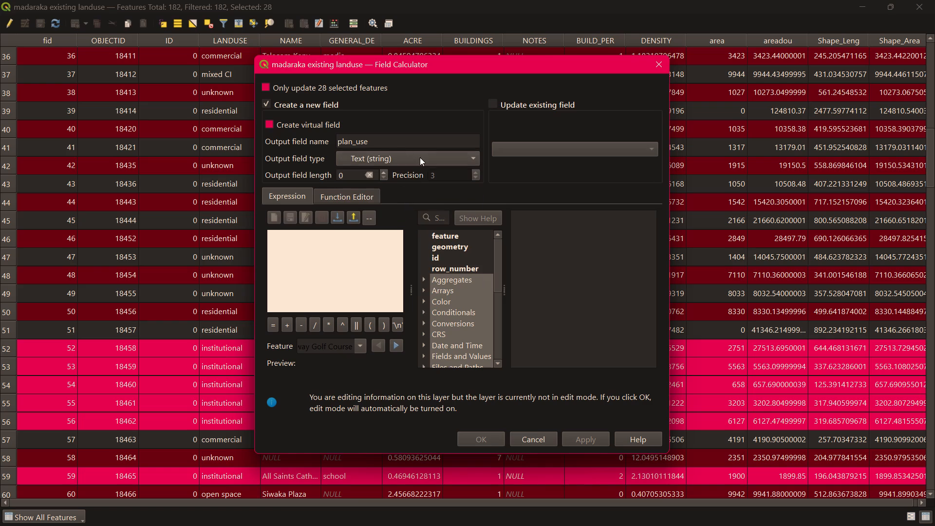
{"action": "left_click_drag", "start_coordinate": [348, 175], "coordinate": [339, 177]}
{"action": "type", "text": "50"}
Paste the expression for the plan_use field into the Field Calculator's empty expression editor.
{"action": "right_click", "coordinate": [303, 271]}
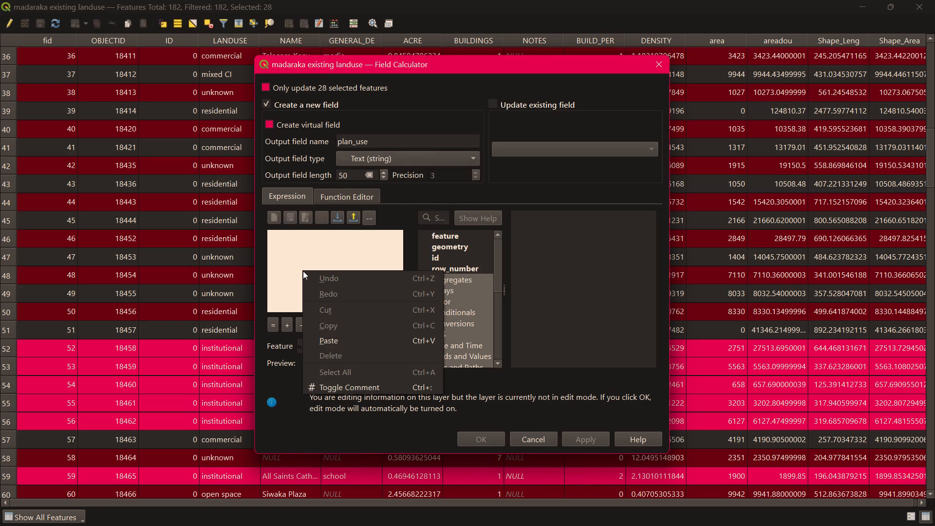
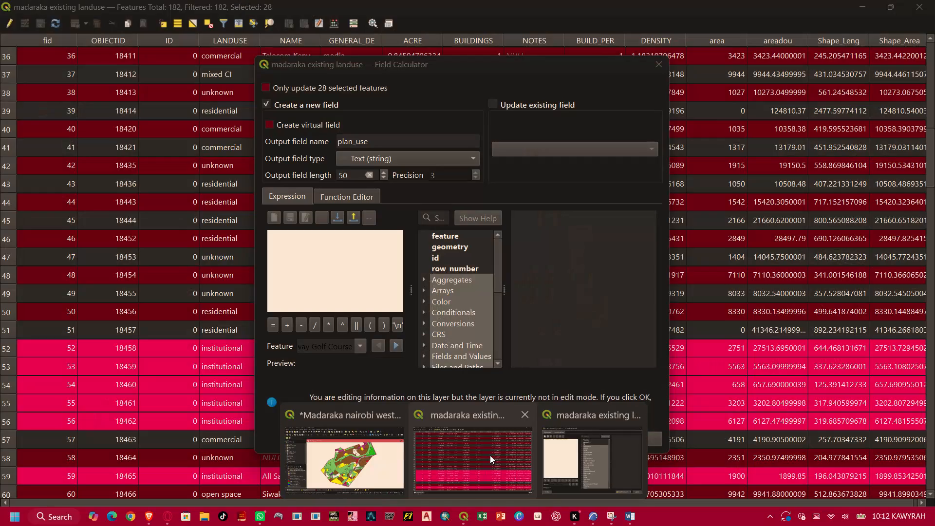
Return to the QGIS Field Calculator, paste the copied expression into the empty editor and run it to create the plan_use field.
{"action": "left_click", "coordinate": [490, 455]}
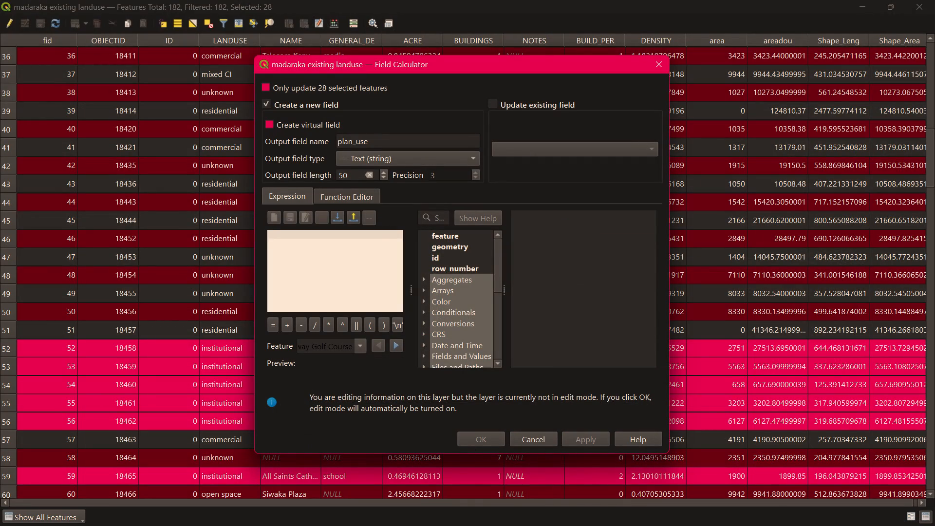
{"action": "right_click", "coordinate": [334, 272]}
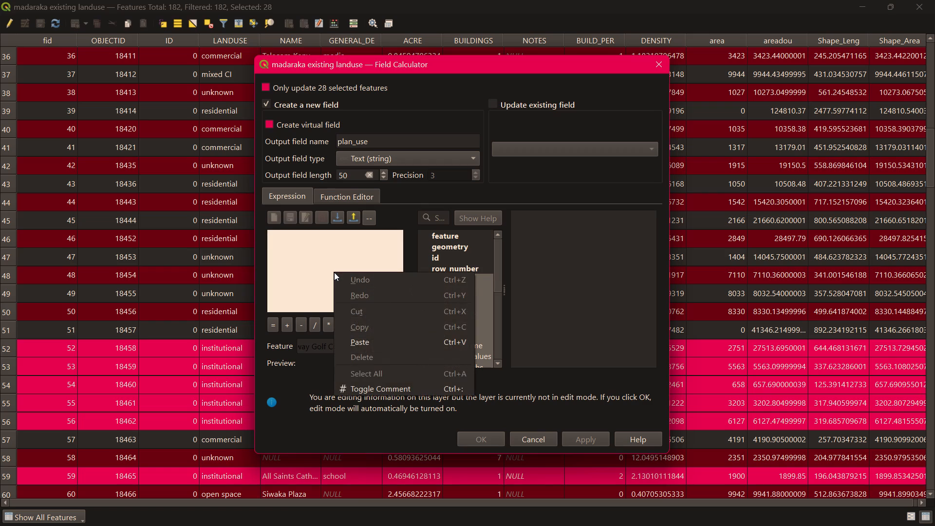
{"action": "left_click", "coordinate": [368, 338]}
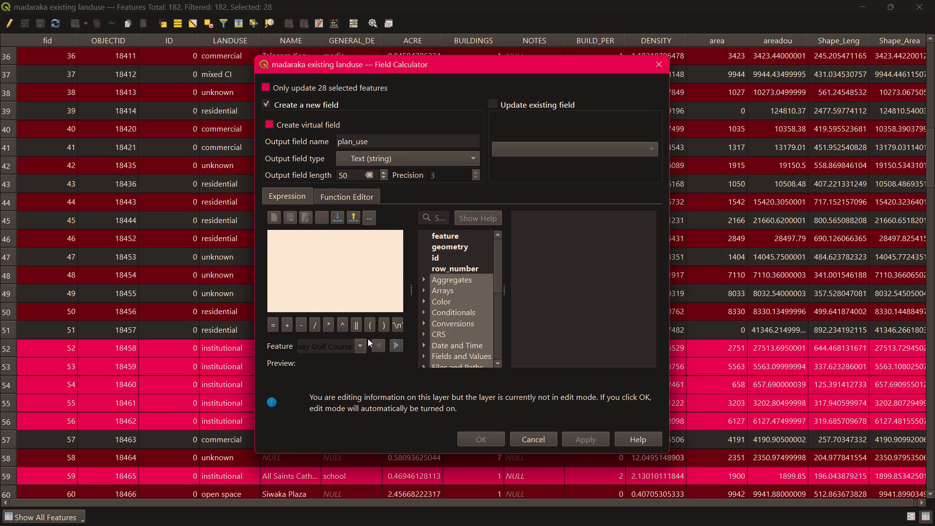
{"action": "left_click", "coordinate": [478, 437]}
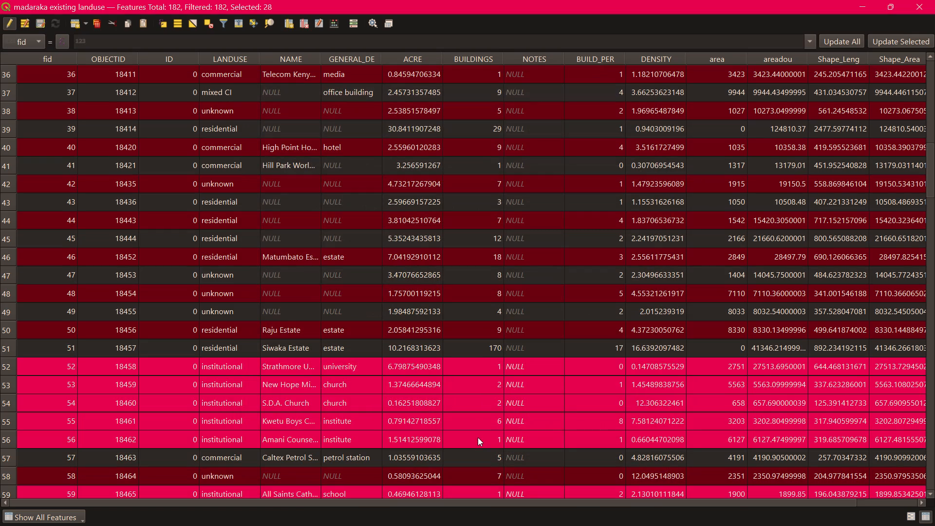
Examine the new plan_use column down the attribute table, comparing its values with the LANDUSE and GENERAL_DE entries.
{"action": "scroll", "coordinate": [536, 403], "scroll_direction": "down", "scroll_amount": 6}
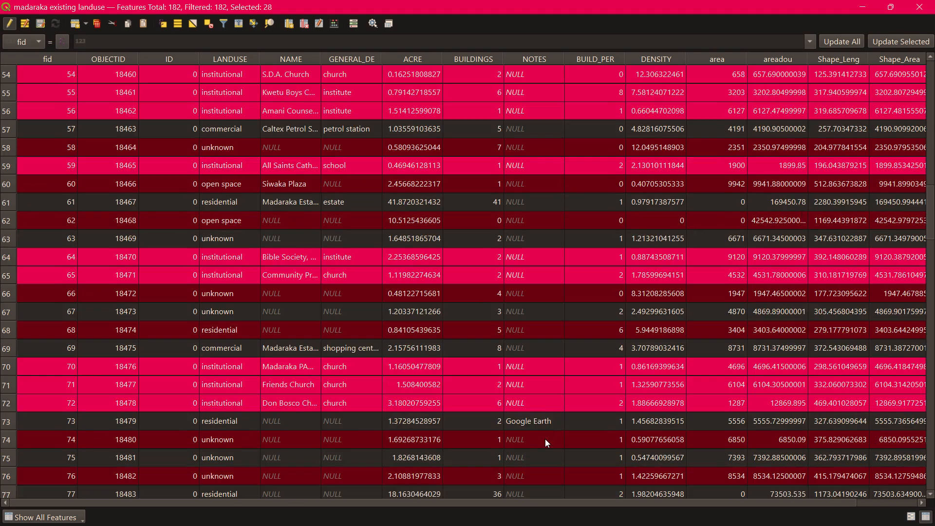
{"action": "scroll", "coordinate": [545, 439], "scroll_direction": "down", "scroll_amount": 11}
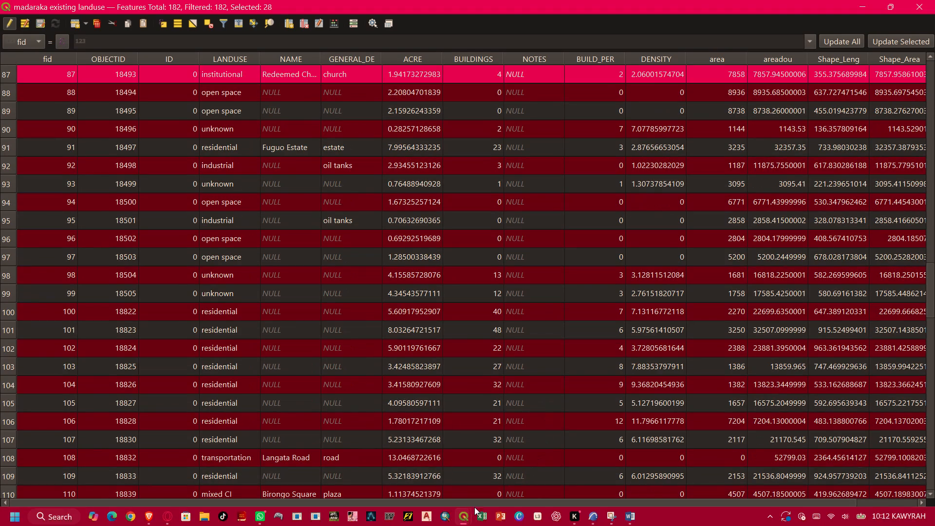
{"action": "left_click_drag", "start_coordinate": [549, 503], "coordinate": [725, 514]}
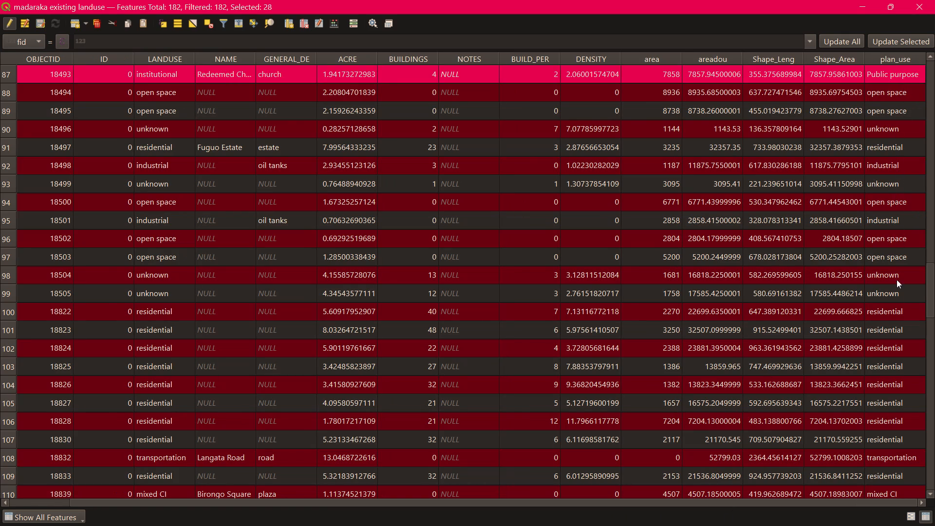
{"action": "scroll", "coordinate": [888, 334], "scroll_direction": "down", "scroll_amount": 3}
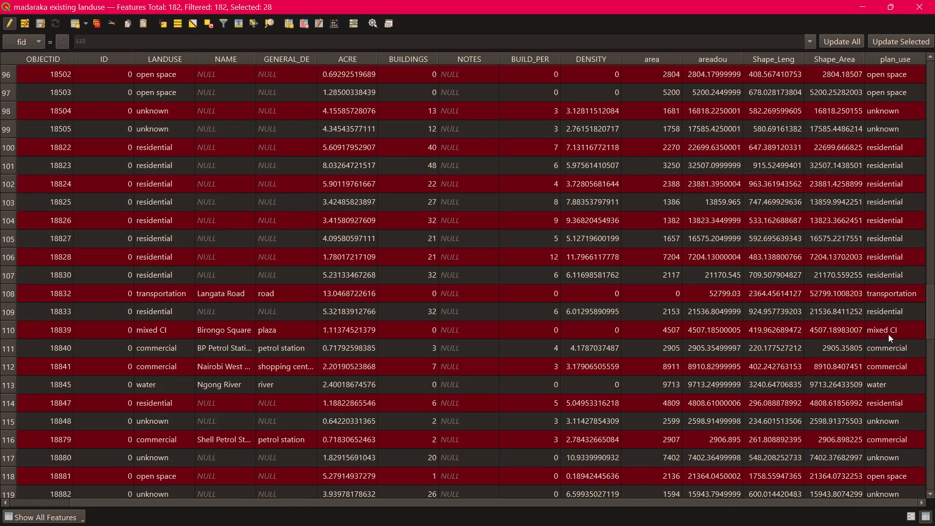
{"action": "scroll", "coordinate": [888, 334], "scroll_direction": "down", "scroll_amount": 2}
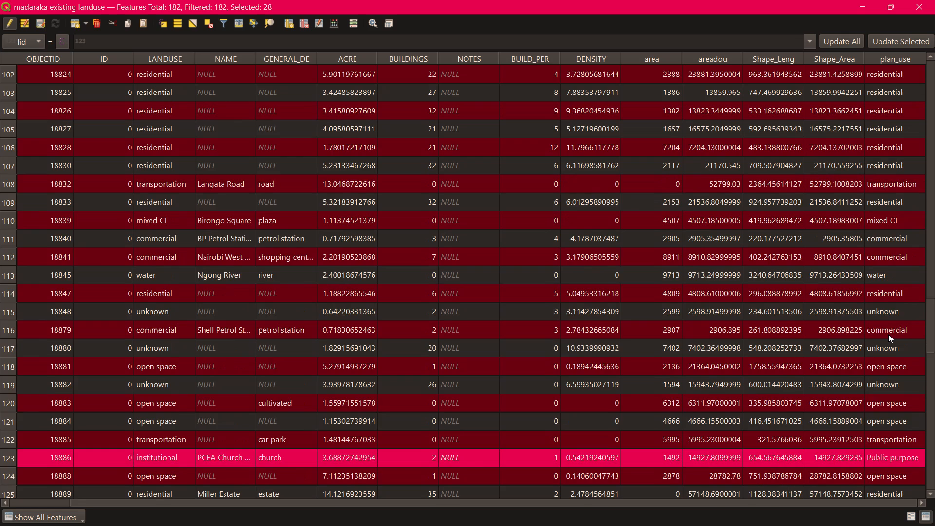
{"action": "scroll", "coordinate": [888, 334], "scroll_direction": "down", "scroll_amount": 2}
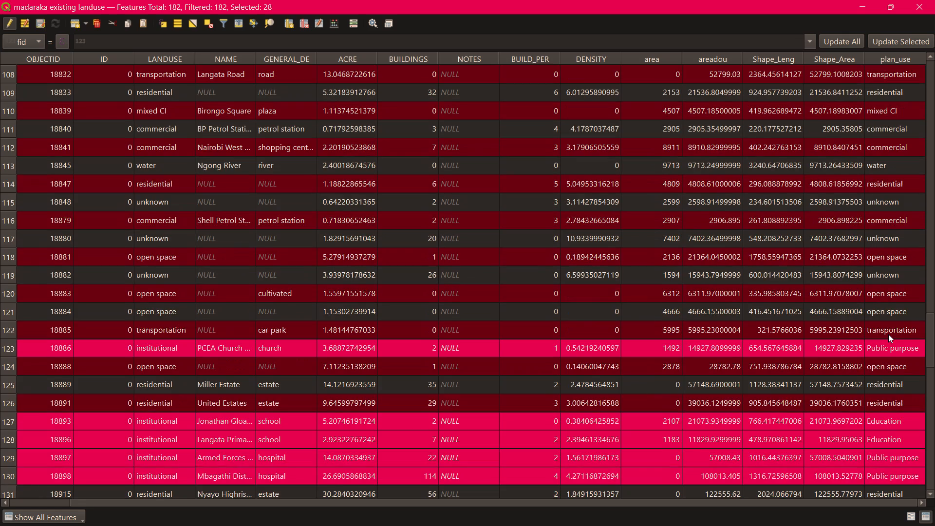
{"action": "scroll", "coordinate": [888, 334], "scroll_direction": "down", "scroll_amount": 8}
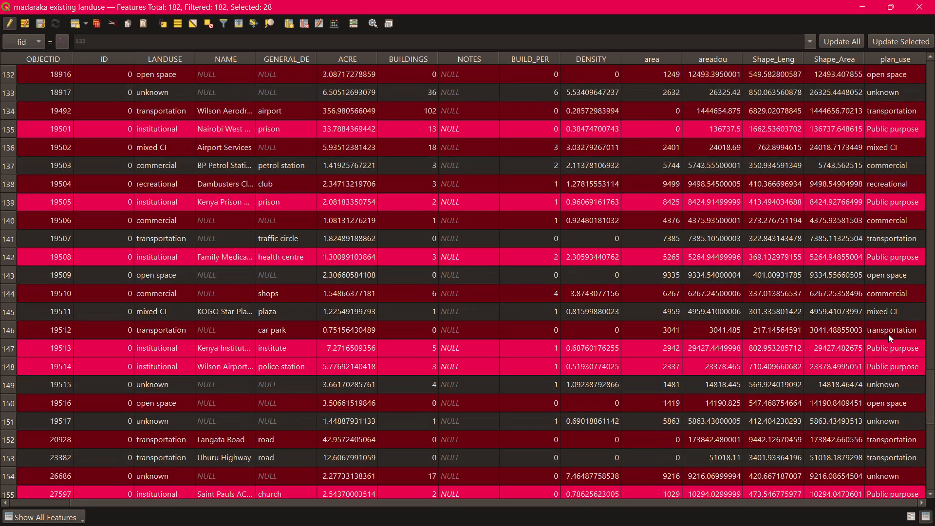
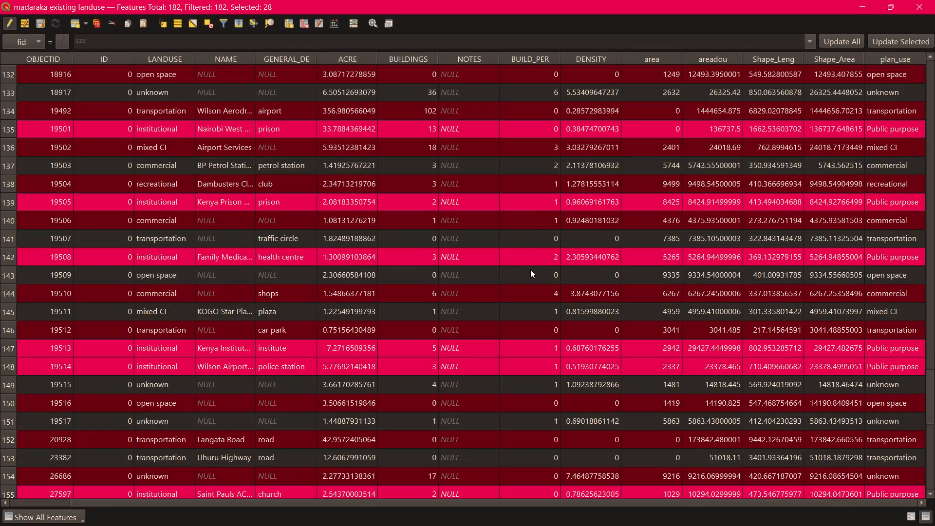
Examine the remaining plan_use values down to the last row of the attribute table, comparing them with the LANDUSE and GENERAL_DE entries.
{"action": "scroll", "coordinate": [530, 269], "scroll_direction": "down", "scroll_amount": 8}
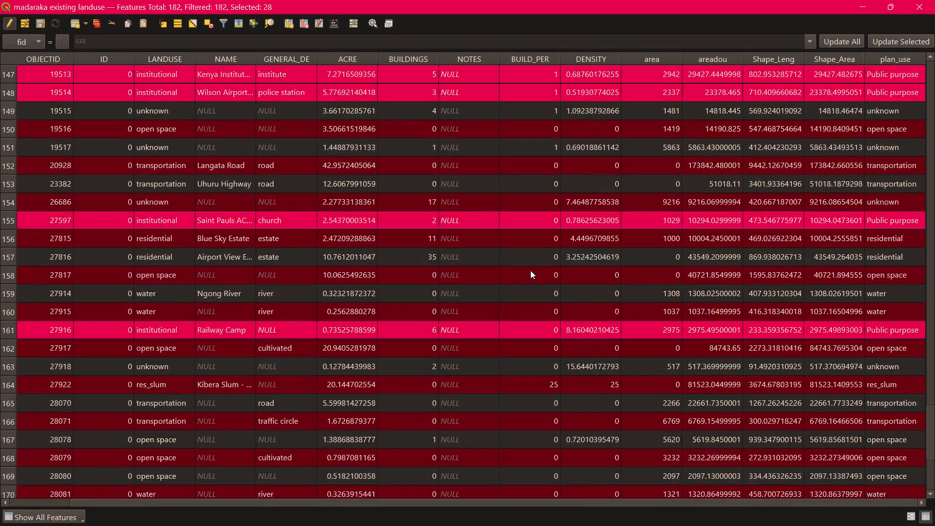
{"action": "scroll", "coordinate": [530, 270], "scroll_direction": "down", "scroll_amount": 4}
{"action": "scroll", "coordinate": [530, 270], "scroll_direction": "up", "scroll_amount": 2}
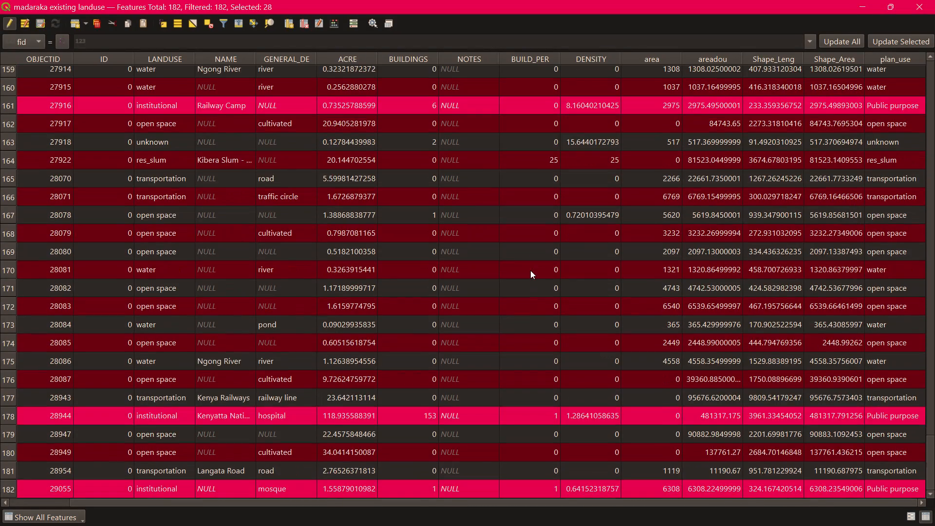
{"action": "scroll", "coordinate": [530, 270], "scroll_direction": "up", "scroll_amount": 15}
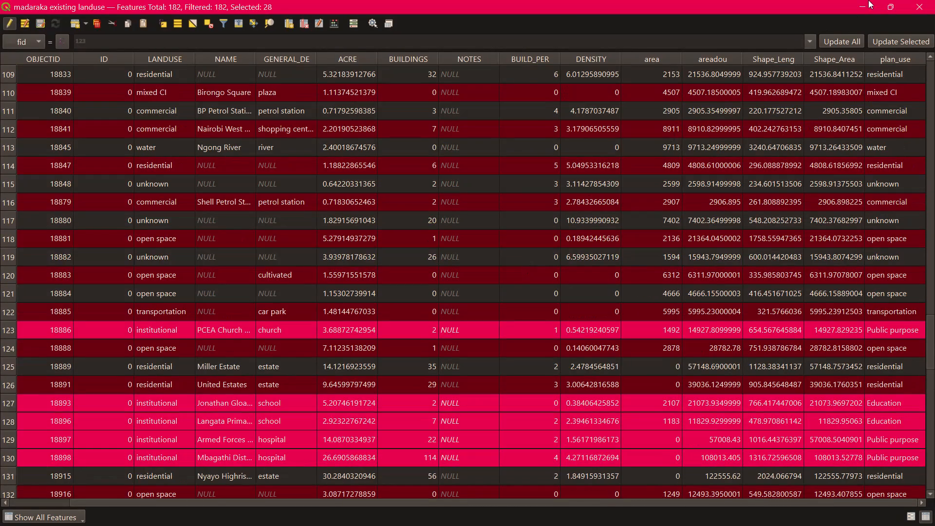
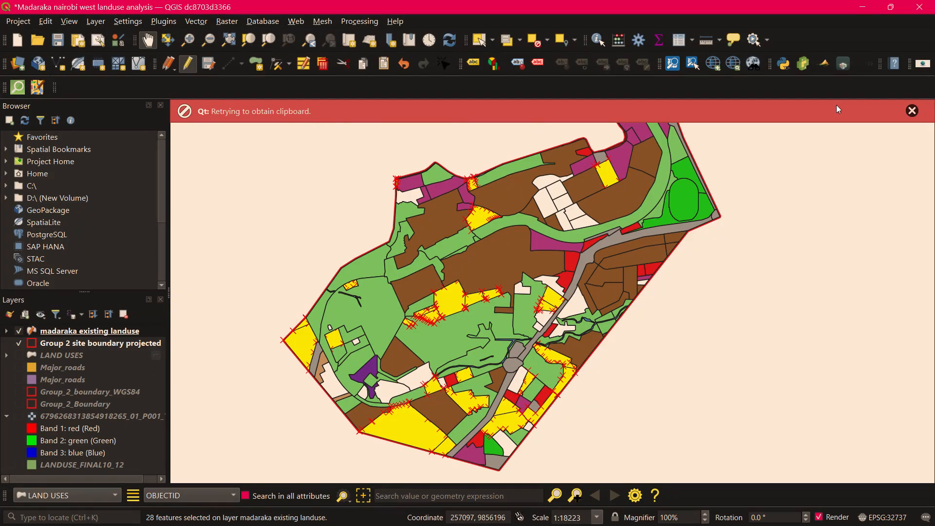
Stop editing the madaraka existing landuse layer and save its changes.
{"action": "left_click", "coordinate": [914, 106]}
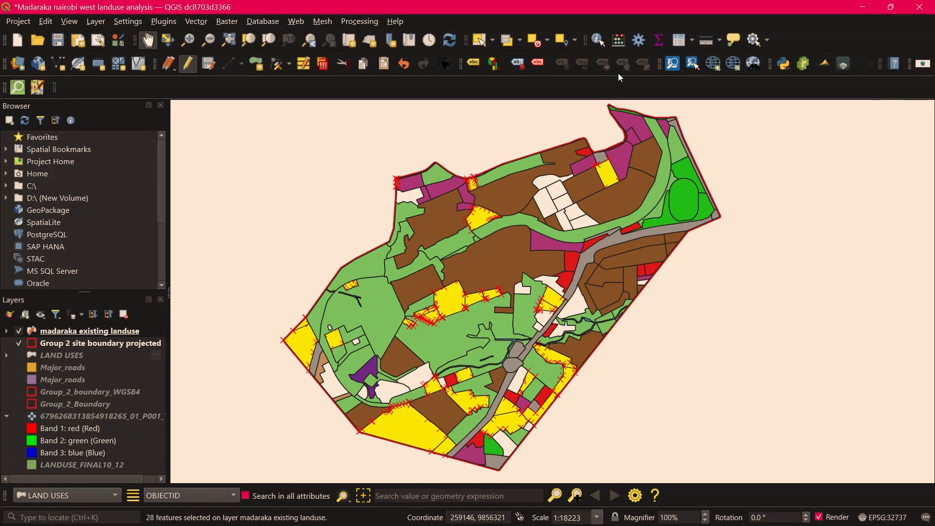
{"action": "left_click", "coordinate": [189, 61]}
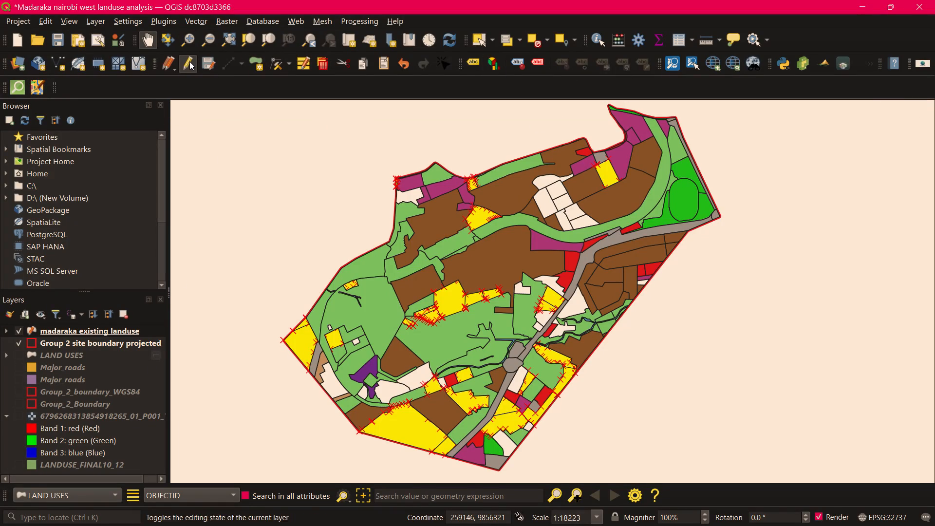
{"action": "left_click", "coordinate": [482, 275]}
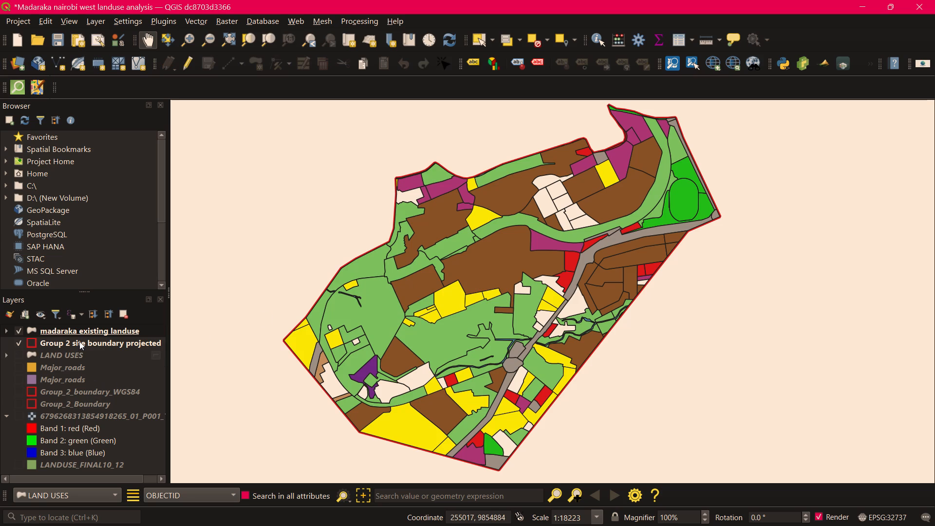
Reclassify the madaraka existing landuse layer's categorized symbology by the plan_use field, keeping the existing classes.
{"action": "right_click", "coordinate": [89, 329]}
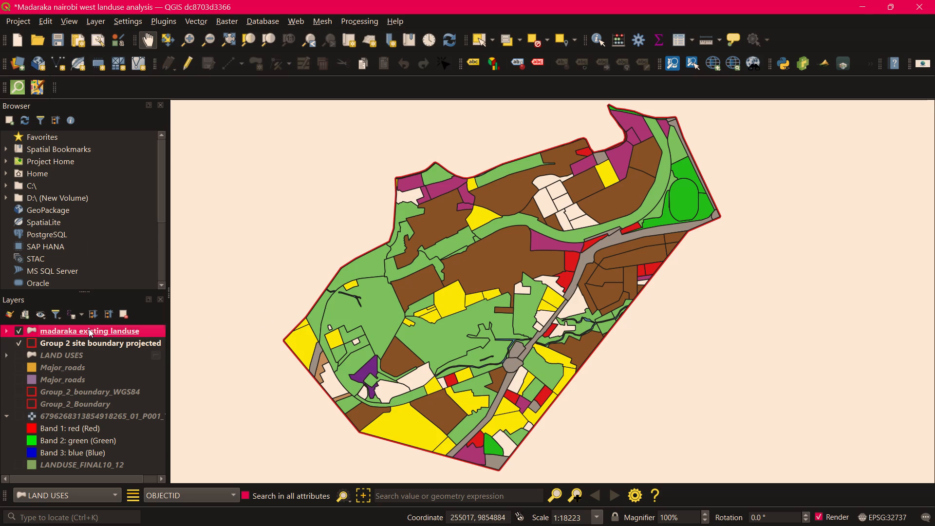
{"action": "left_click", "coordinate": [115, 323]}
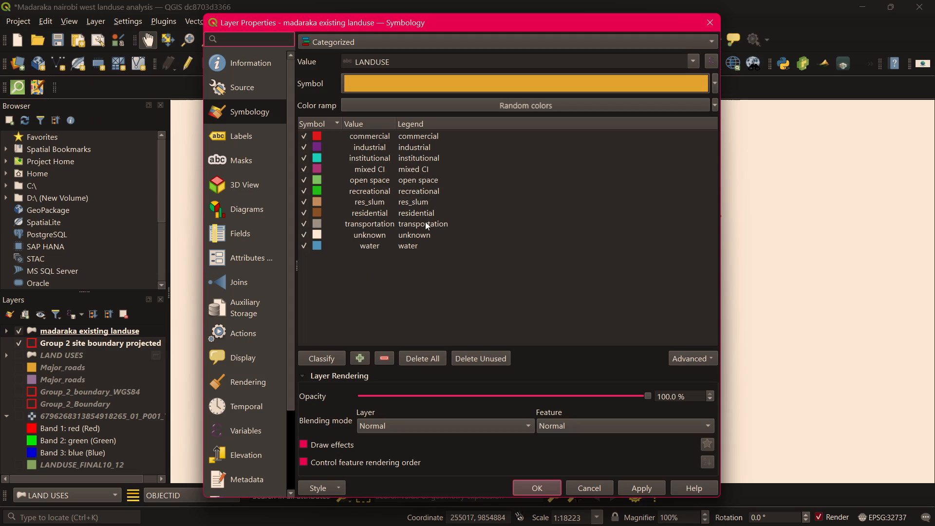
{"action": "left_click", "coordinate": [692, 58]}
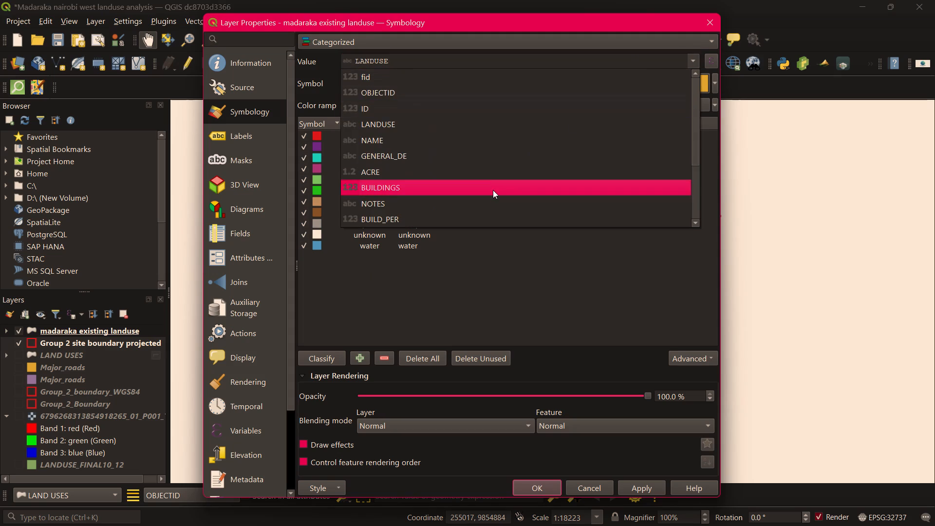
{"action": "scroll", "coordinate": [493, 190], "scroll_direction": "down", "scroll_amount": 6}
{"action": "left_click", "coordinate": [445, 213]}
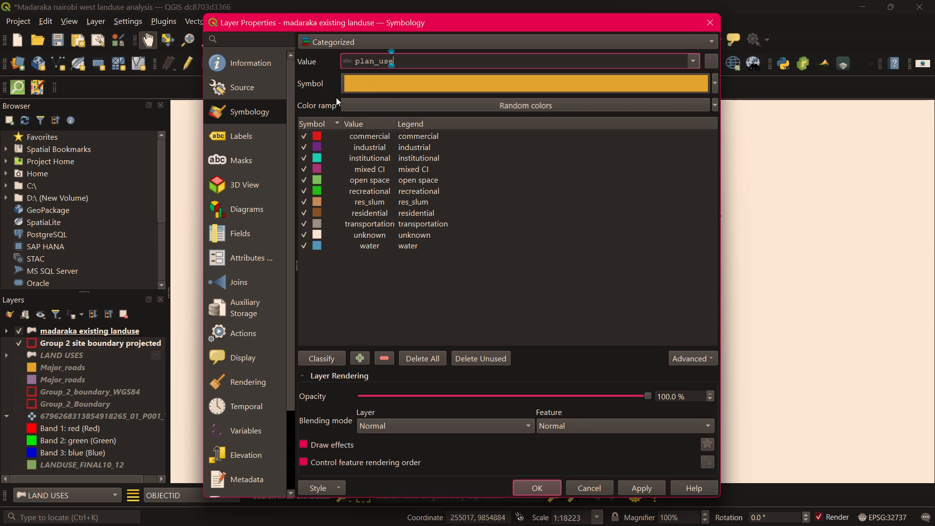
{"action": "left_click", "coordinate": [329, 353]}
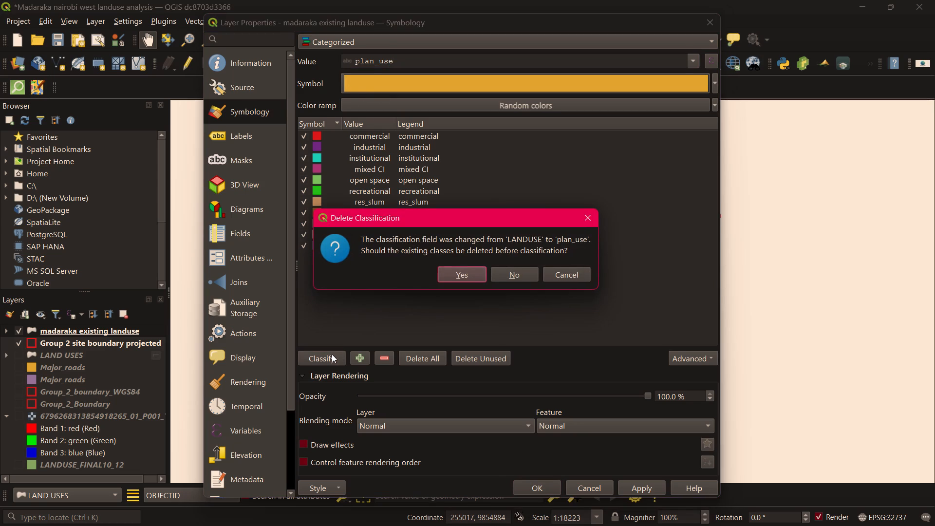
{"action": "left_click", "coordinate": [517, 274]}
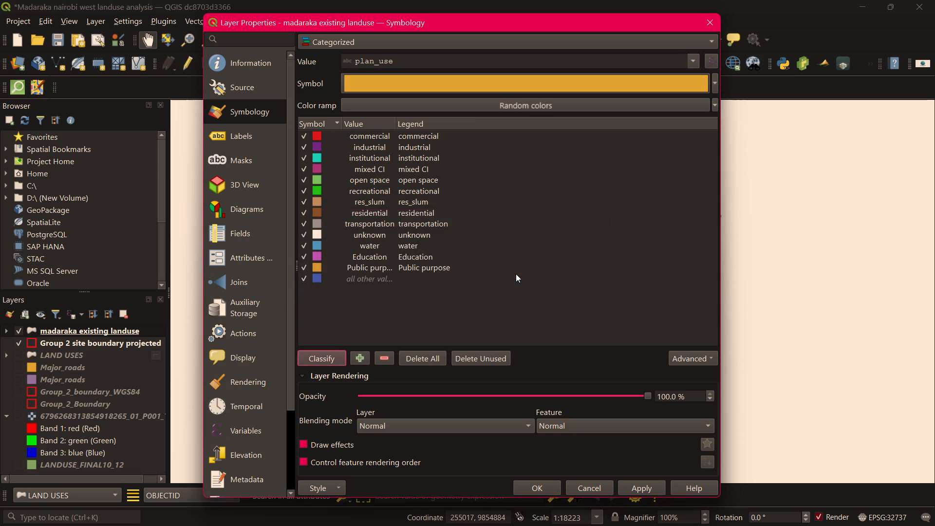
Remove the "all other values" and institutional classes from the plan_use symbology.
{"action": "left_click", "coordinate": [371, 281]}
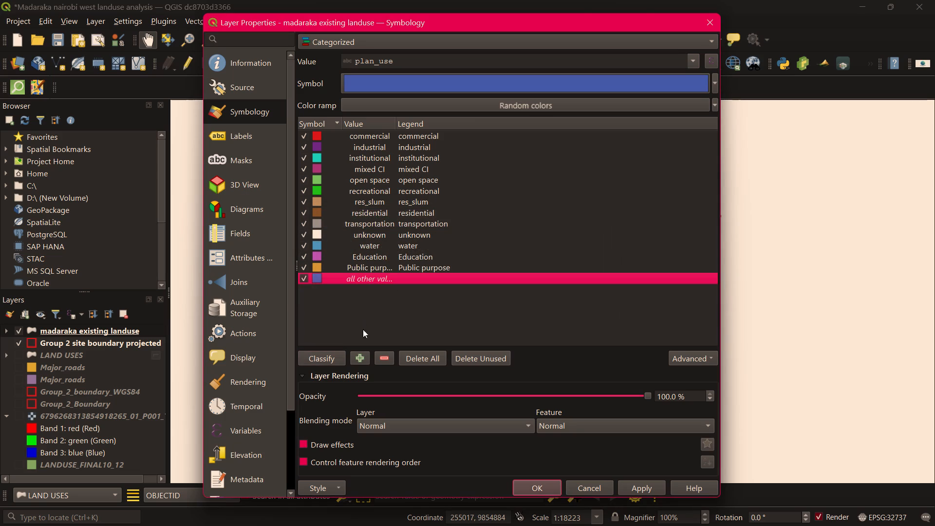
{"action": "left_click", "coordinate": [382, 356]}
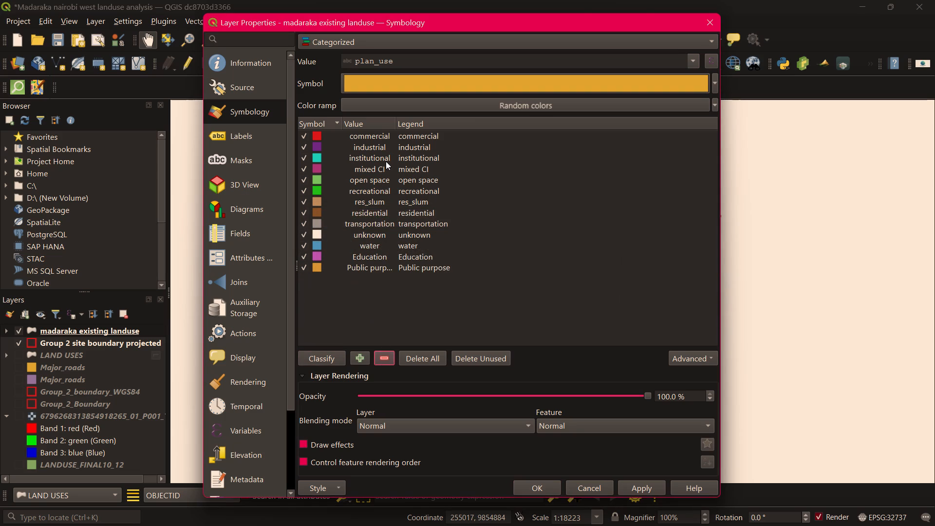
{"action": "left_click", "coordinate": [386, 161]}
{"action": "left_click", "coordinate": [388, 358]}
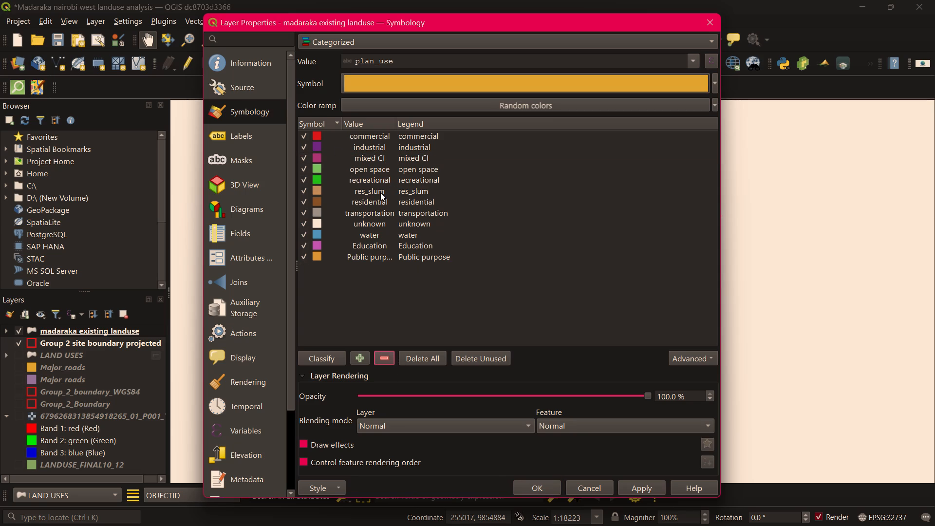
Recolour the Education class orange, starting from recent colour #f28c28 and raising its saturation to about 94.5% (#f27f0d).
{"action": "left_click", "coordinate": [383, 222]}
{"action": "left_click", "coordinate": [369, 234]}
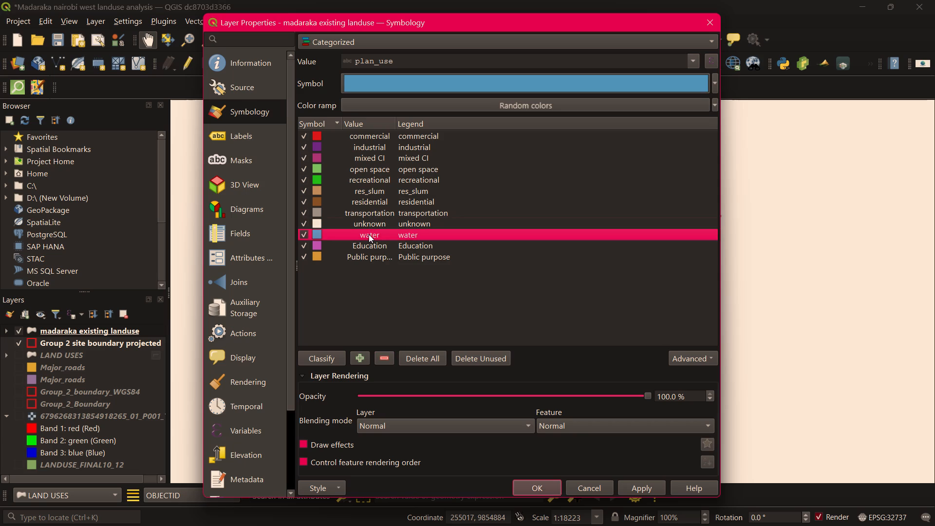
{"action": "left_click", "coordinate": [371, 245]}
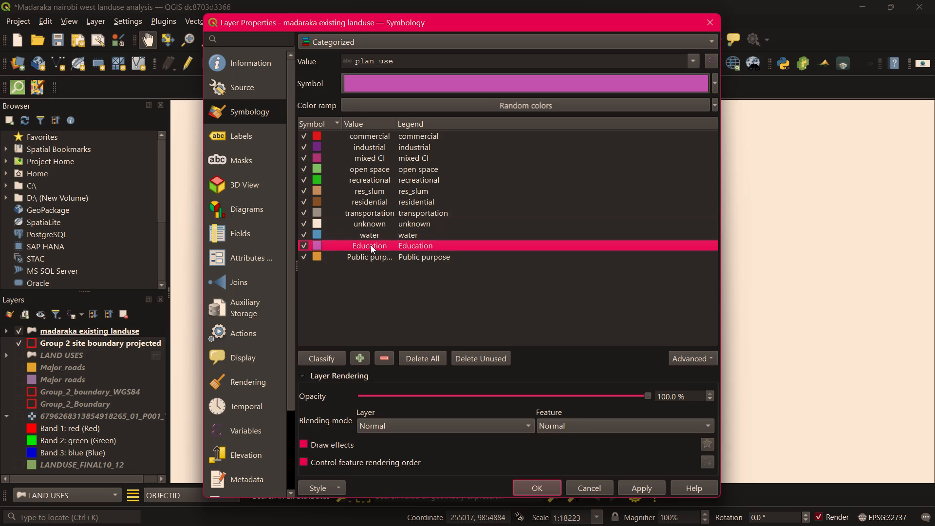
{"action": "right_click", "coordinate": [372, 245]}
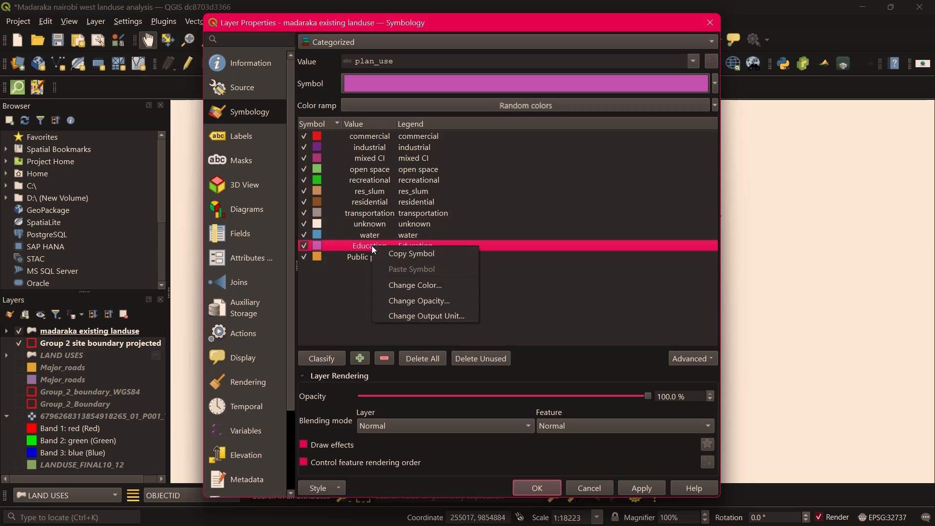
{"action": "left_click", "coordinate": [458, 282]}
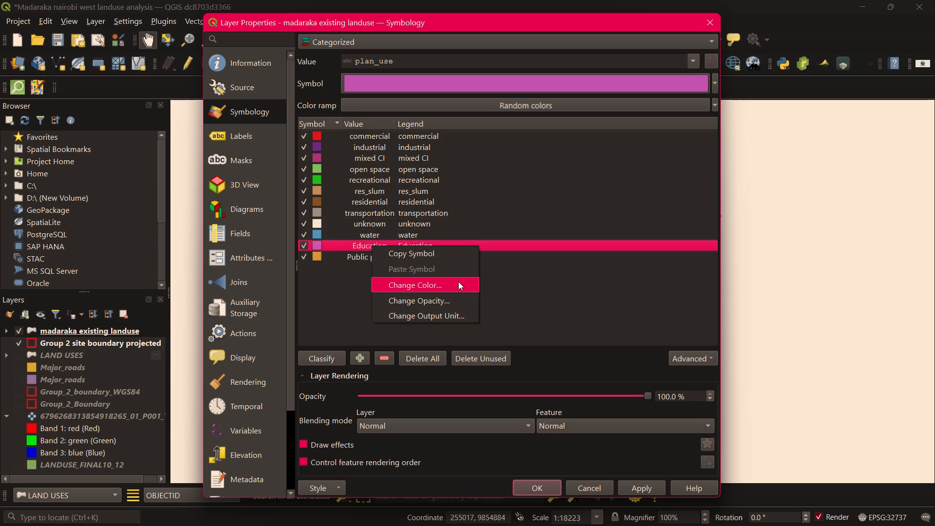
{"action": "scroll", "coordinate": [336, 221], "scroll_direction": "up", "scroll_amount": 1}
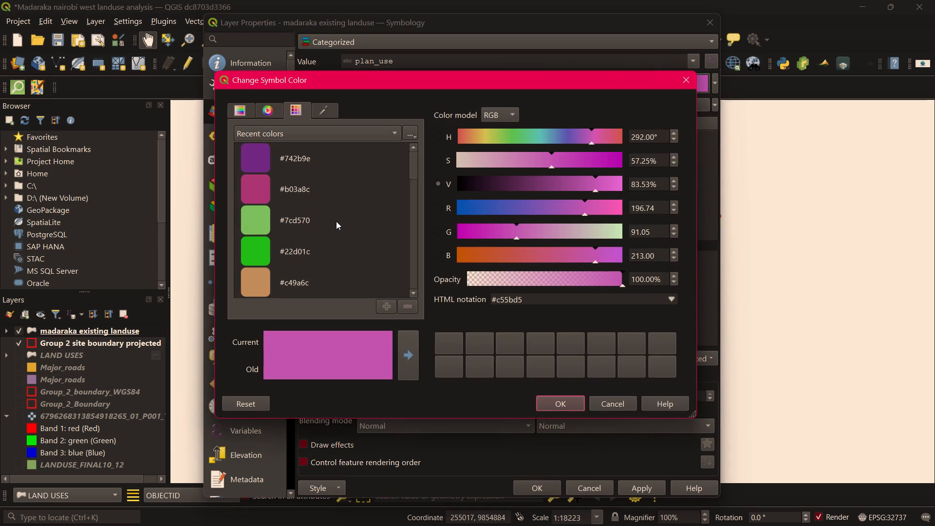
{"action": "scroll", "coordinate": [336, 221], "scroll_direction": "up", "scroll_amount": 1}
{"action": "scroll", "coordinate": [336, 221], "scroll_direction": "down", "scroll_amount": 4}
{"action": "left_click", "coordinate": [324, 214]}
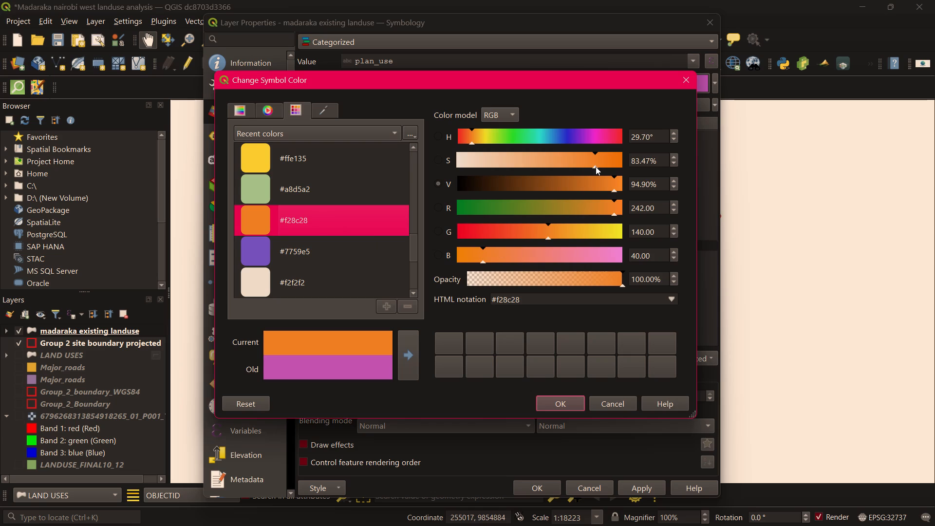
{"action": "left_click_drag", "start_coordinate": [595, 167], "coordinate": [617, 168]}
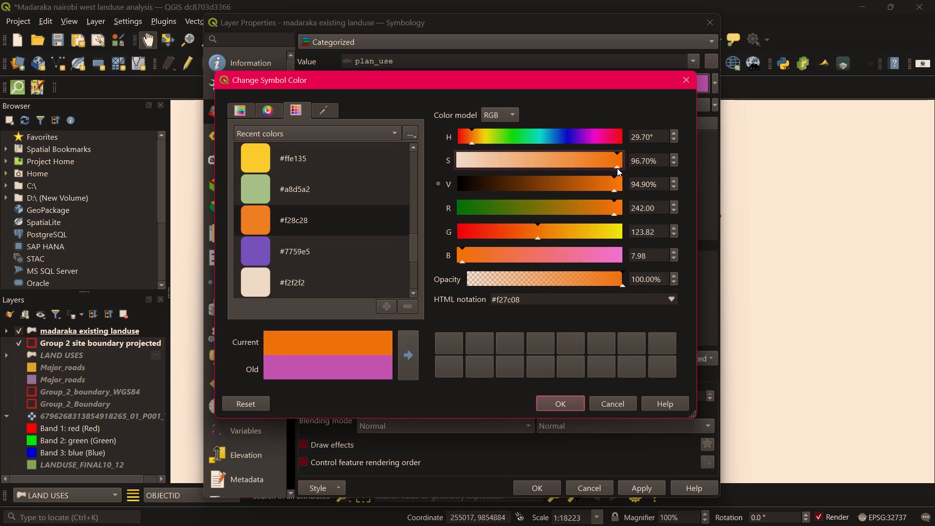
{"action": "left_click_drag", "start_coordinate": [617, 168], "coordinate": [614, 169]}
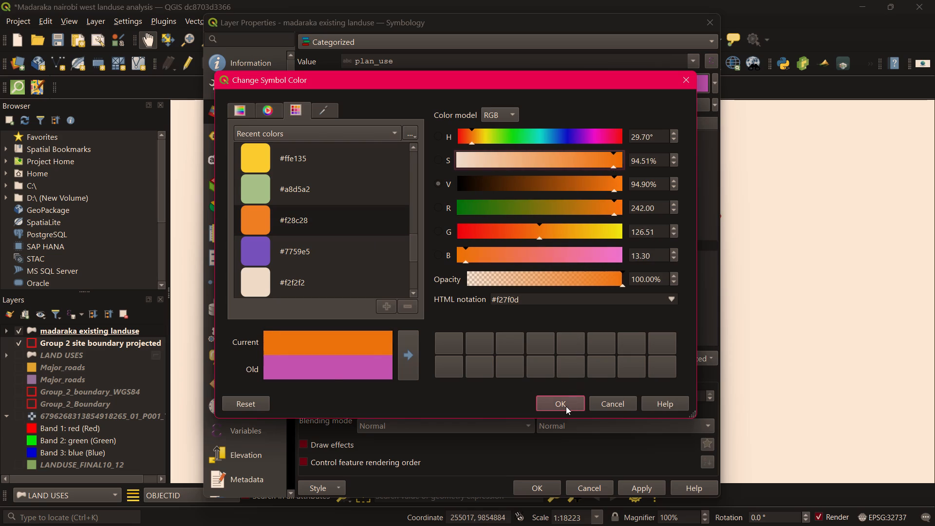
{"action": "left_click", "coordinate": [565, 406]}
Set the Public purpose class colour to the recent yellow #ffe135 and apply the symbology to the layer.
{"action": "right_click", "coordinate": [376, 257]}
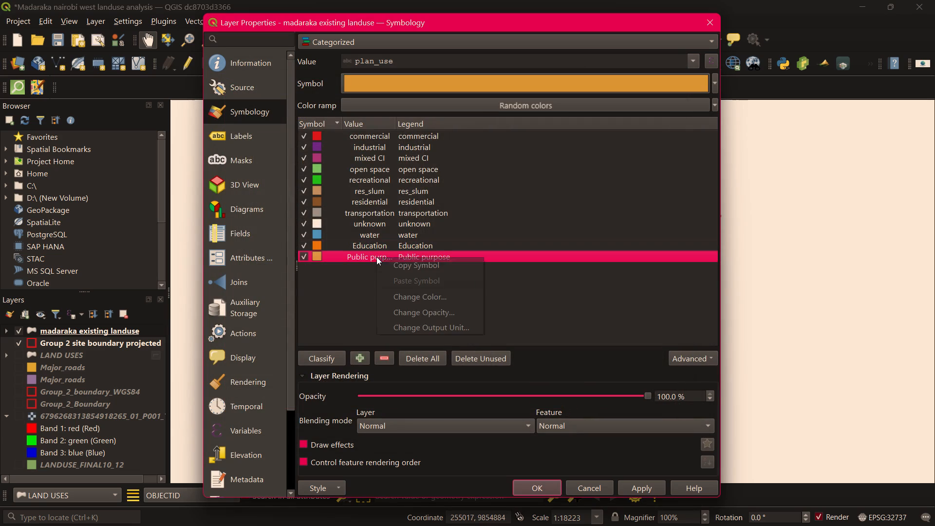
{"action": "left_click", "coordinate": [410, 295]}
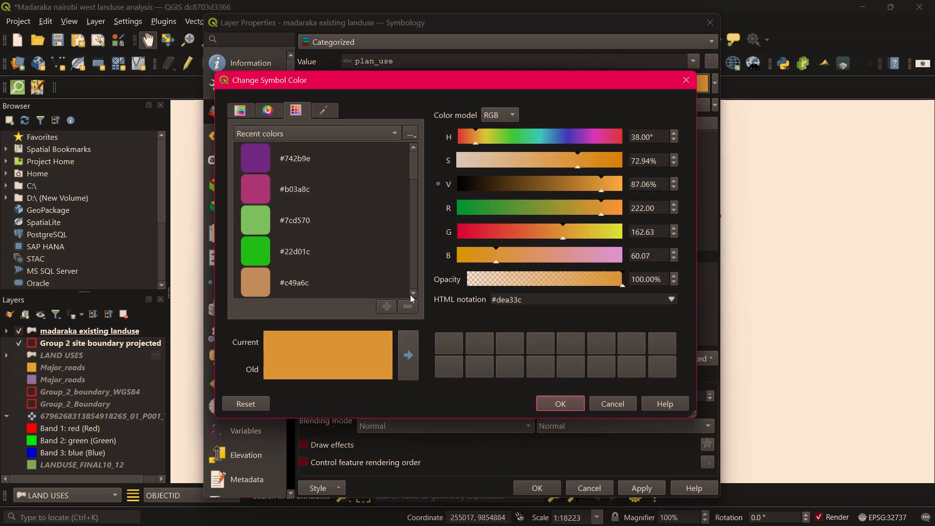
{"action": "scroll", "coordinate": [297, 236], "scroll_direction": "down", "scroll_amount": 5}
{"action": "scroll", "coordinate": [302, 217], "scroll_direction": "up", "scroll_amount": 1}
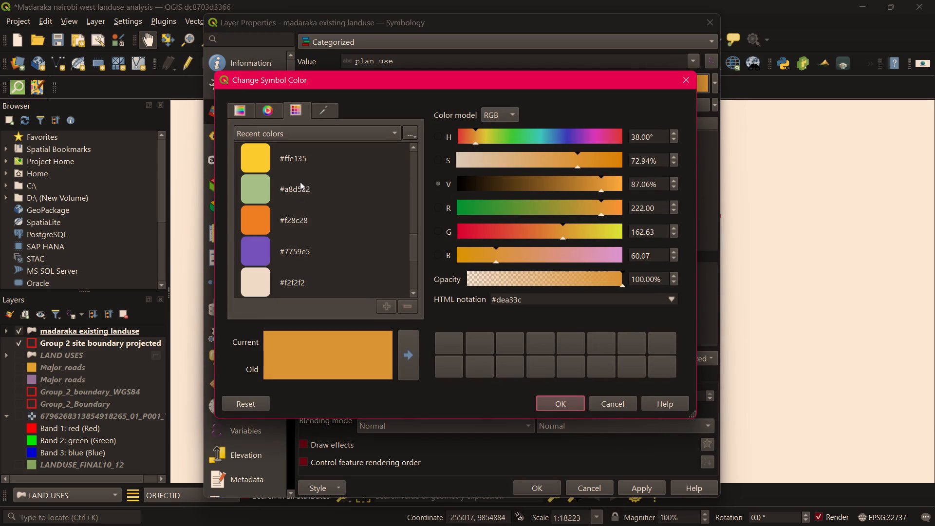
{"action": "left_click", "coordinate": [299, 152]}
{"action": "left_click", "coordinate": [572, 401]}
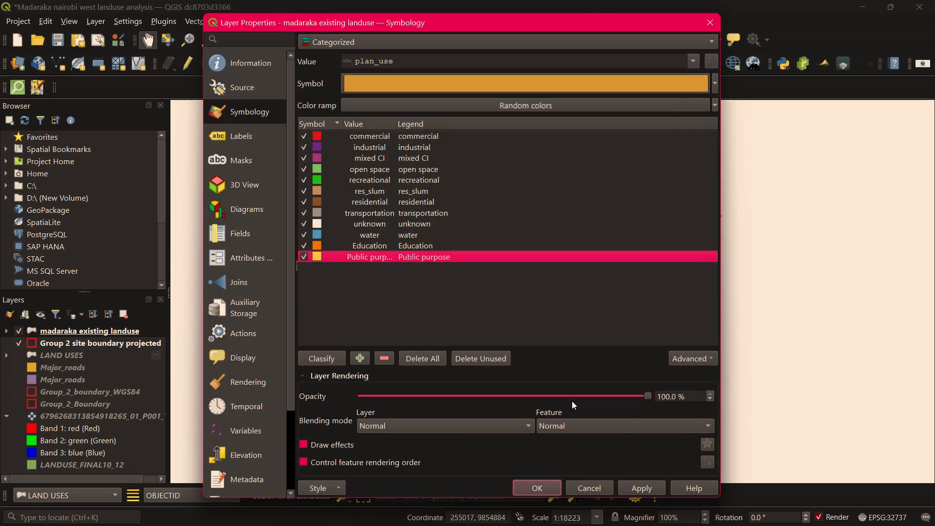
{"action": "left_click", "coordinate": [632, 488]}
{"action": "left_click", "coordinate": [538, 489]}
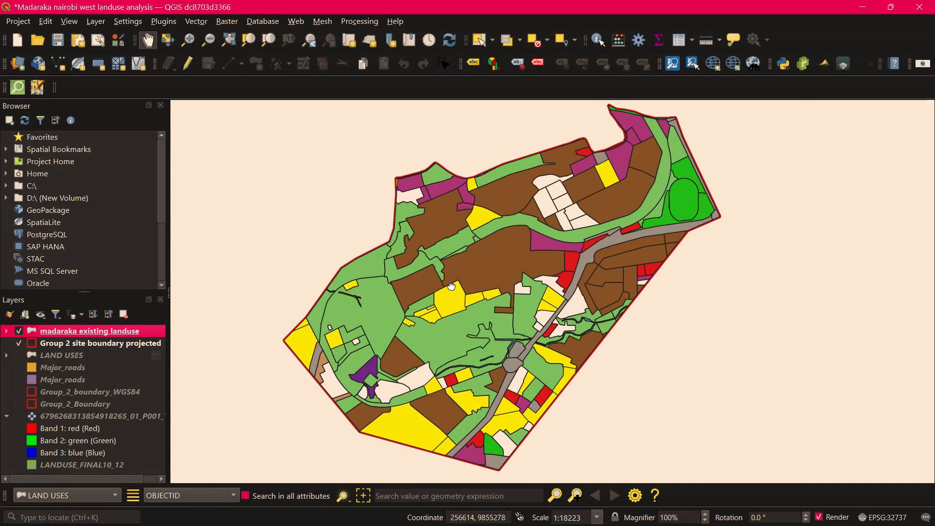
Examine the restyled parcels across the map and review the layer's plan_use class list against their colours.
{"action": "scroll", "coordinate": [451, 291], "scroll_direction": "up", "scroll_amount": 4}
{"action": "scroll", "coordinate": [451, 297], "scroll_direction": "down", "scroll_amount": 4}
{"action": "middle_click_drag", "start_coordinate": [466, 319], "coordinate": [442, 282]}
{"action": "left_click", "coordinate": [122, 331]}
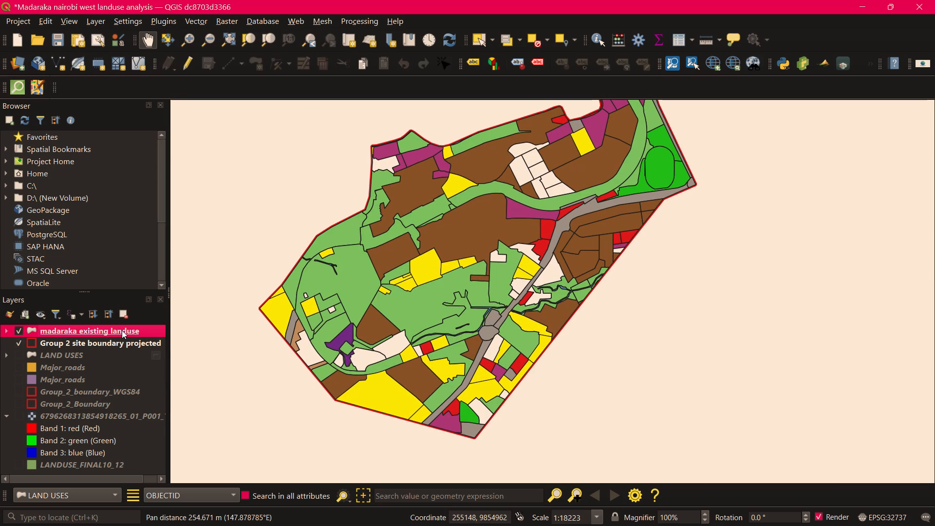
{"action": "right_click", "coordinate": [122, 330]}
{"action": "left_click", "coordinate": [152, 320]}
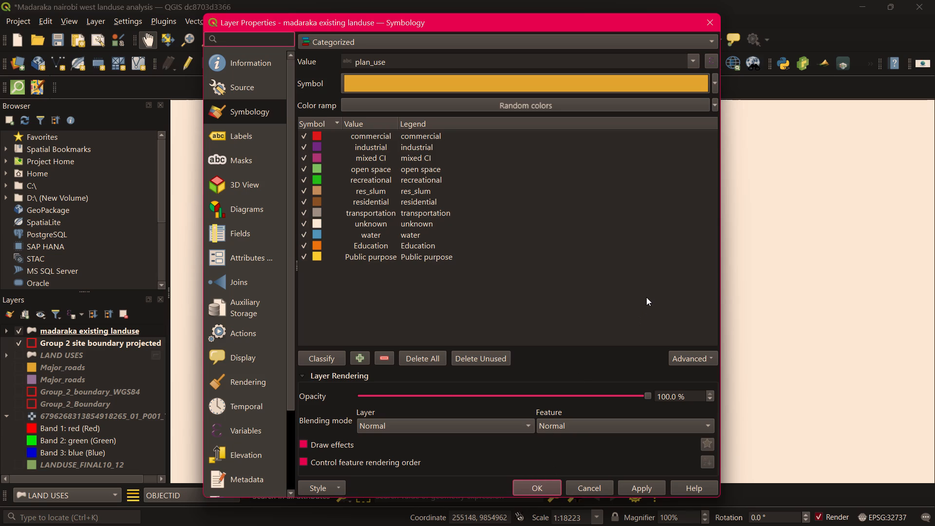
{"action": "scroll", "coordinate": [647, 292], "scroll_direction": "down", "scroll_amount": 3}
{"action": "left_click", "coordinate": [546, 487]}
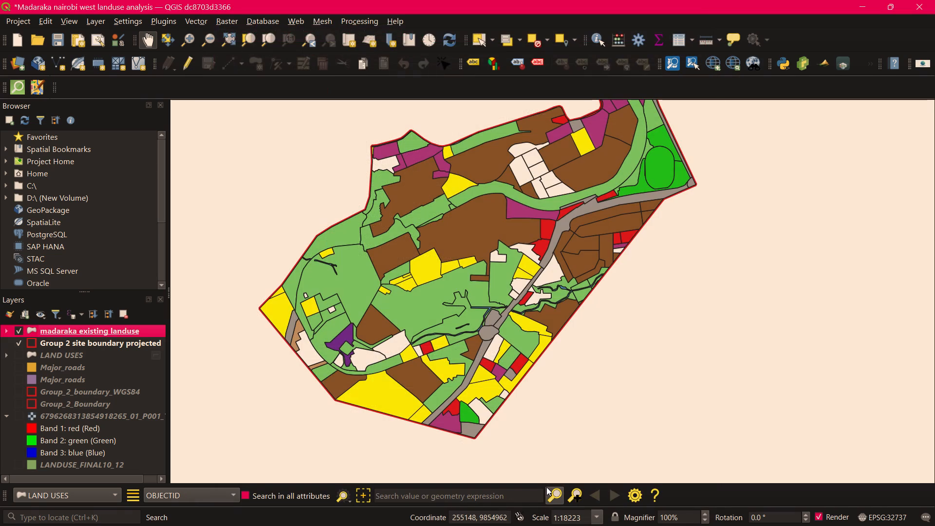
{"action": "scroll", "coordinate": [416, 275], "scroll_direction": "up", "scroll_amount": 1}
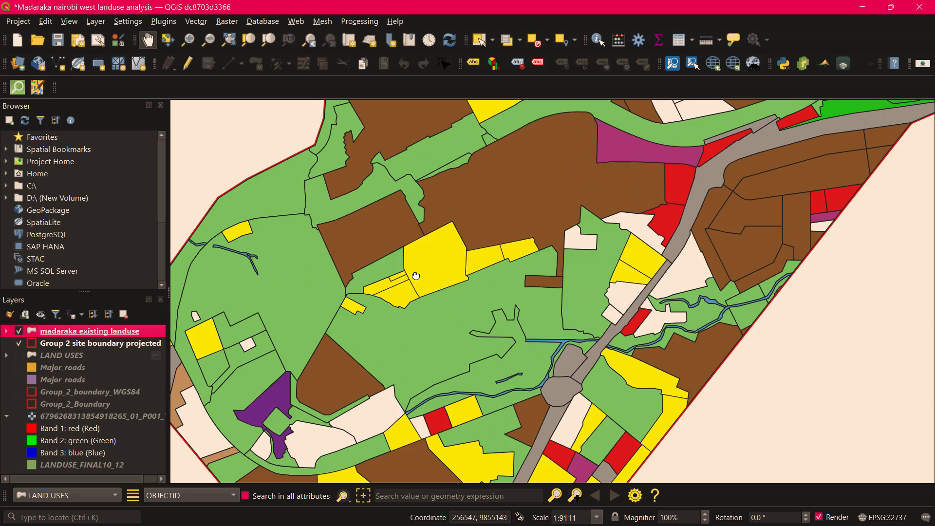
{"action": "scroll", "coordinate": [416, 275], "scroll_direction": "down", "scroll_amount": 1}
{"action": "scroll", "coordinate": [405, 412], "scroll_direction": "up", "scroll_amount": 1}
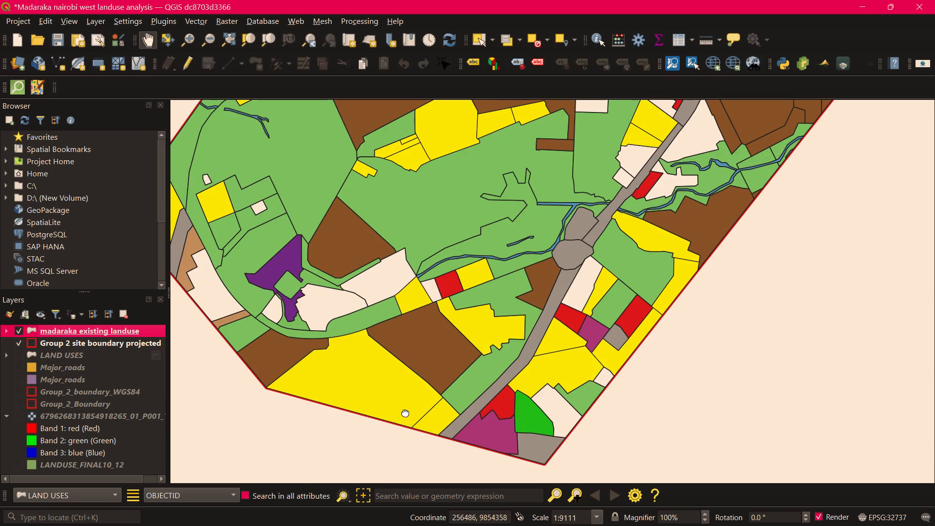
{"action": "scroll", "coordinate": [405, 412], "scroll_direction": "down", "scroll_amount": 1}
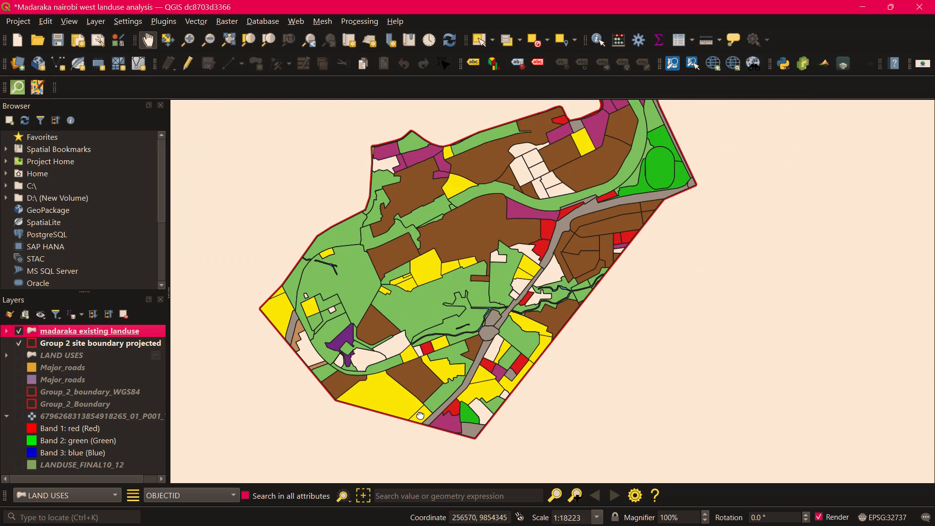
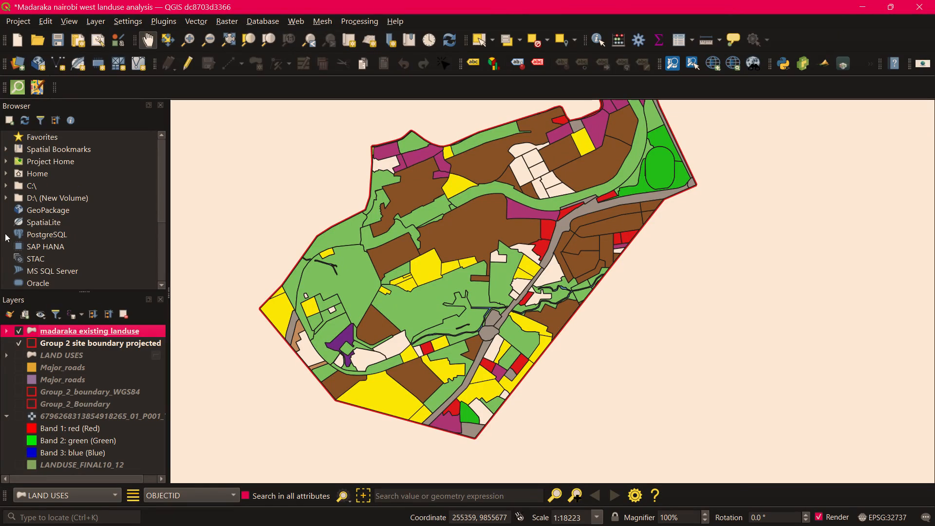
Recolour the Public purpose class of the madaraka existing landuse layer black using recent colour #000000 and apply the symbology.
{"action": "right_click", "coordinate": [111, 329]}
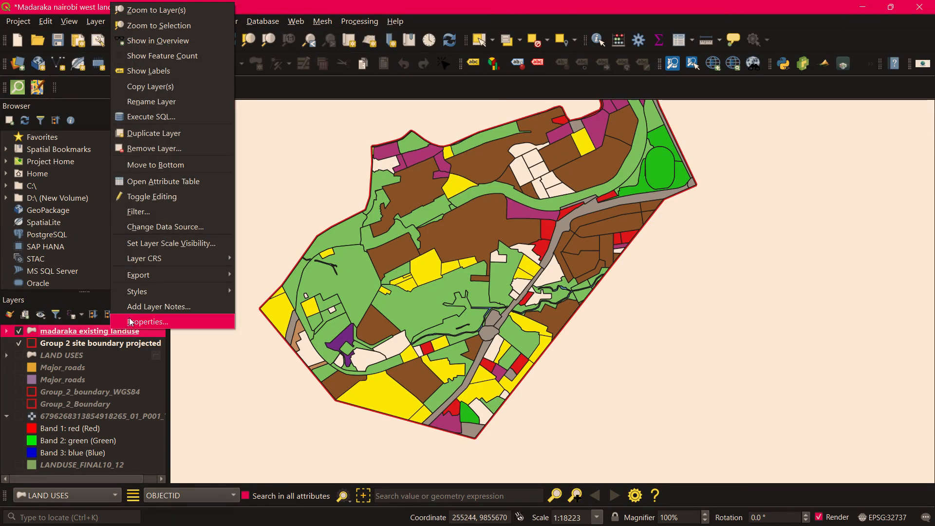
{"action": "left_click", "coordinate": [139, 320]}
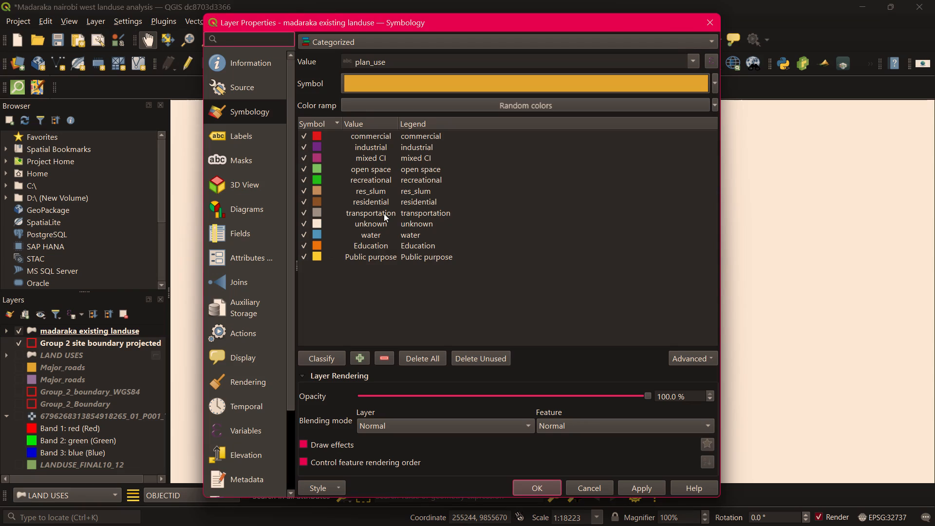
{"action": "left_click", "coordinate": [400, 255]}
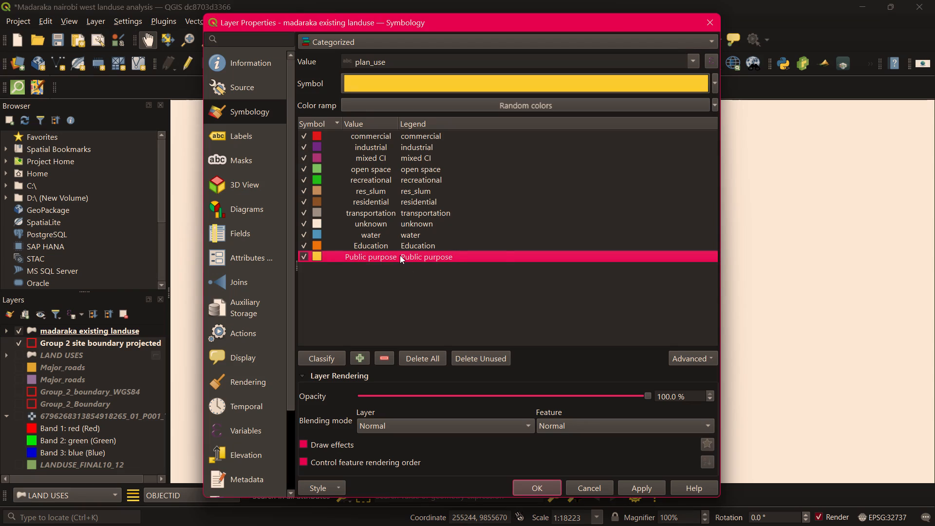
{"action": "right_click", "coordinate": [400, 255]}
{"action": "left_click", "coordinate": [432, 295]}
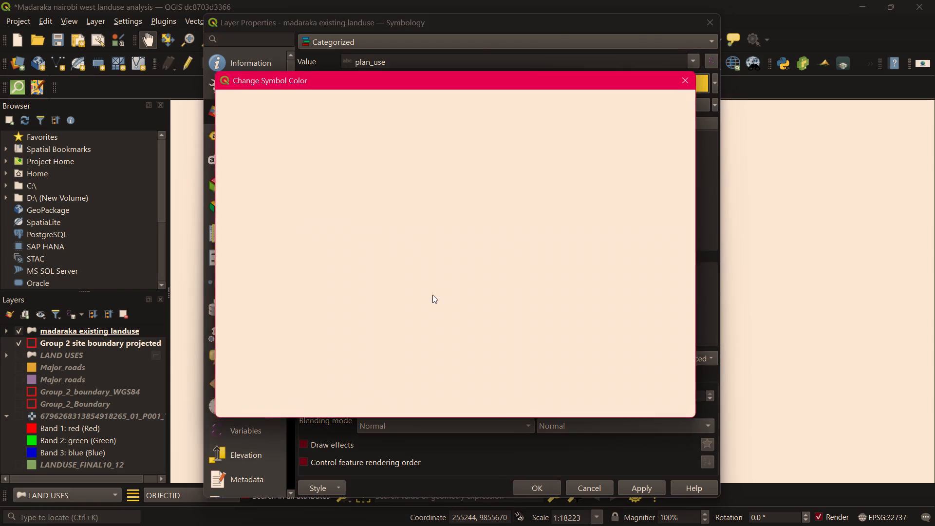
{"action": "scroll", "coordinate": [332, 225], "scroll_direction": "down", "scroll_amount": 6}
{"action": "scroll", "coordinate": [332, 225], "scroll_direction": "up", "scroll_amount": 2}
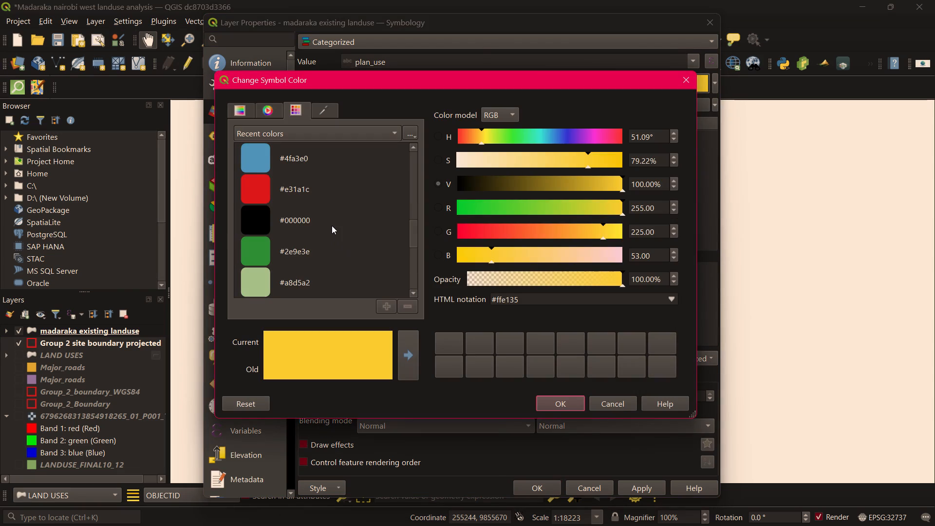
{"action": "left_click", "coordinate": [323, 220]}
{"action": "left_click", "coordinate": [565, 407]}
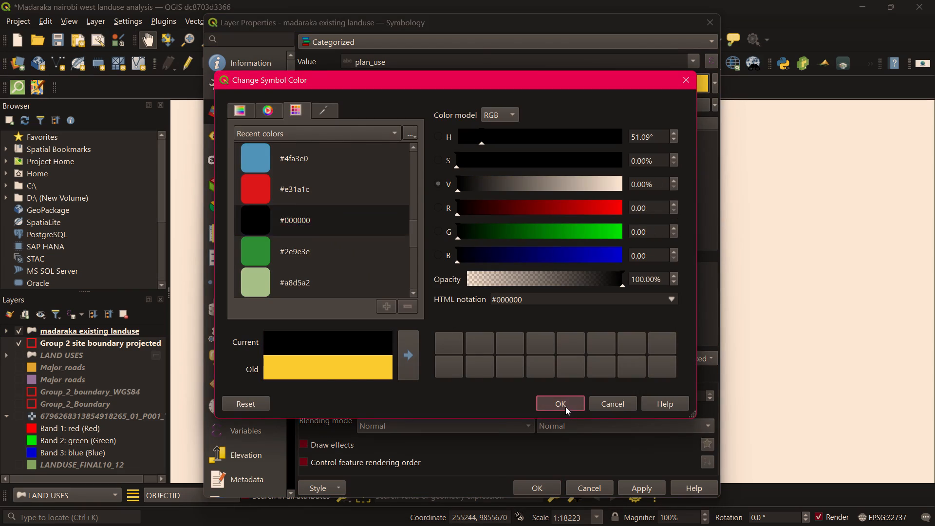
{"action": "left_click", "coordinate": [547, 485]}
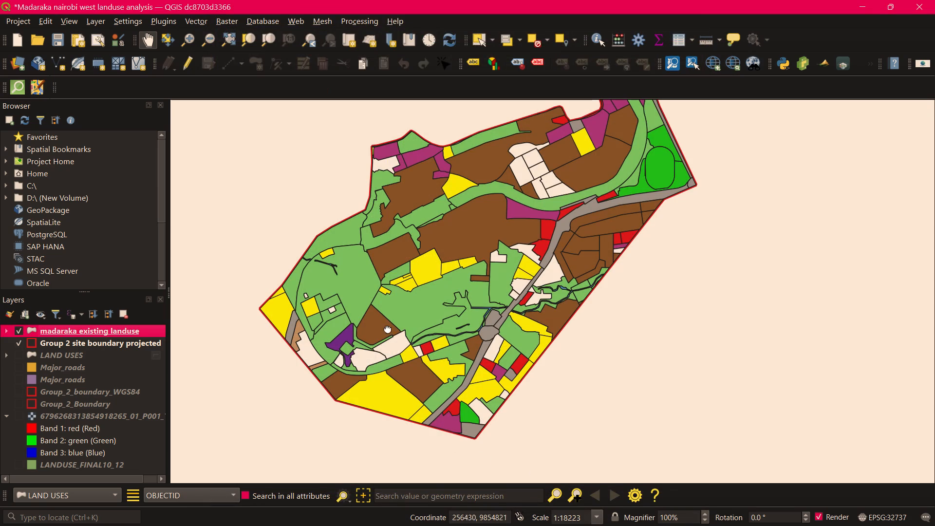
Switch the madaraka existing landuse and Group 2 site boundary projected layers off and on to compare the map.
{"action": "left_click", "coordinate": [17, 329]}
{"action": "left_click", "coordinate": [17, 329]}
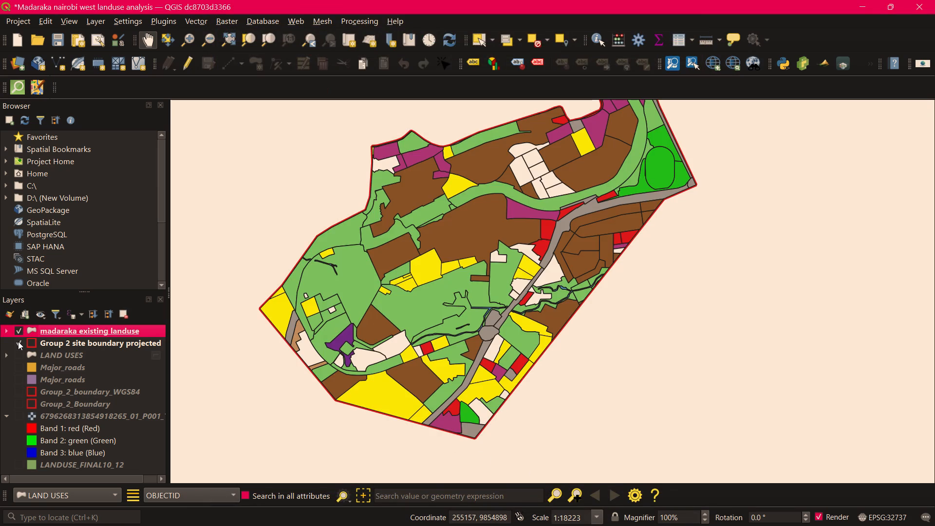
{"action": "left_click", "coordinate": [18, 341]}
{"action": "left_click", "coordinate": [18, 341]}
{"action": "scroll", "coordinate": [51, 399], "scroll_direction": "down", "scroll_amount": 2}
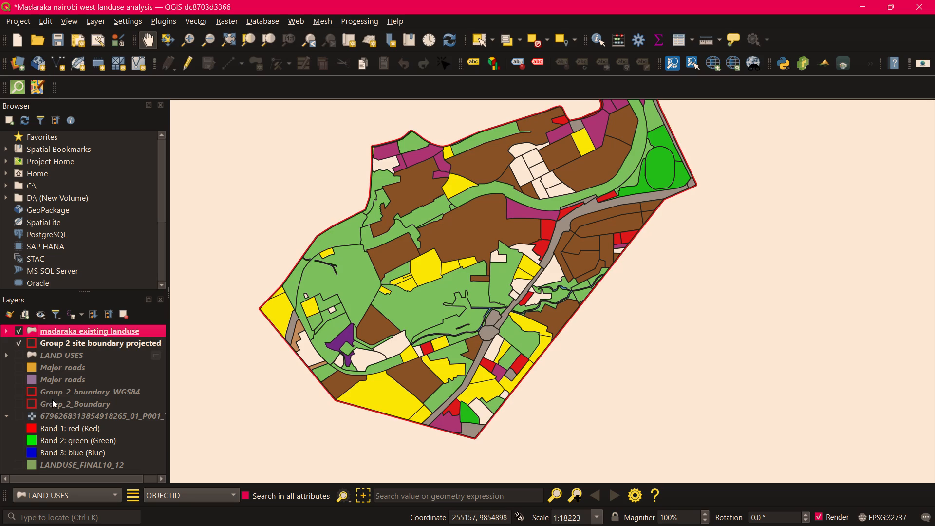
{"action": "scroll", "coordinate": [52, 400], "scroll_direction": "up", "scroll_amount": 2}
Set the Public purpose class of the madaraka existing landuse layer to recent yellow #ffe135 and apply the symbology.
{"action": "right_click", "coordinate": [88, 331]}
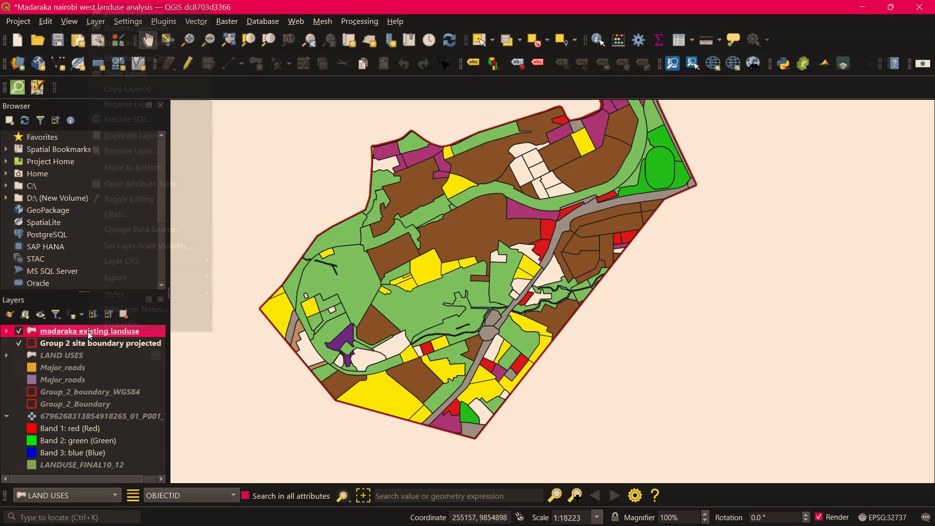
{"action": "left_click", "coordinate": [137, 324]}
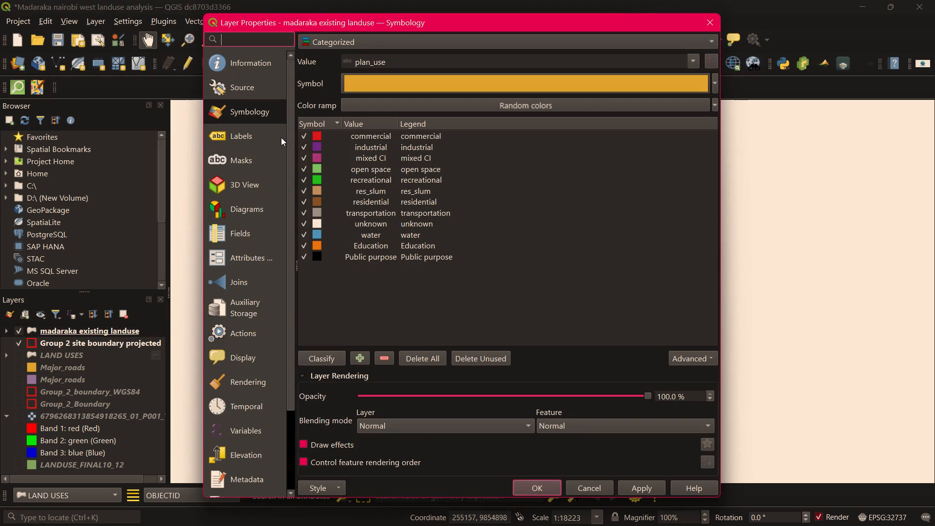
{"action": "left_click", "coordinate": [324, 256]}
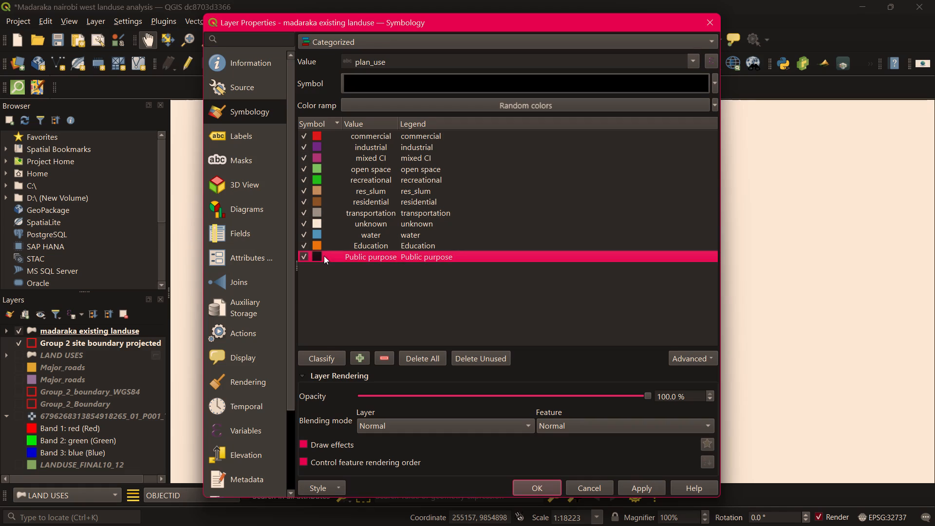
{"action": "right_click", "coordinate": [324, 256]}
{"action": "left_click", "coordinate": [346, 294]}
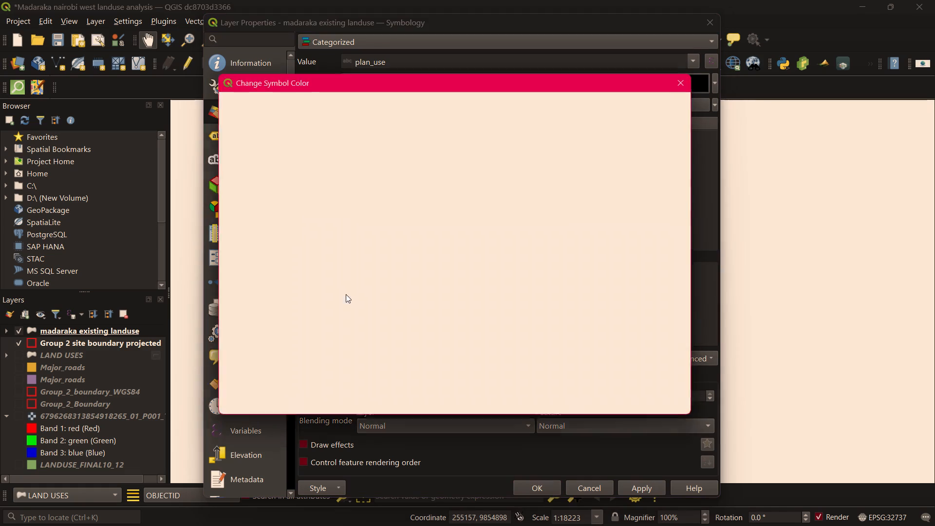
{"action": "left_click", "coordinate": [307, 188]}
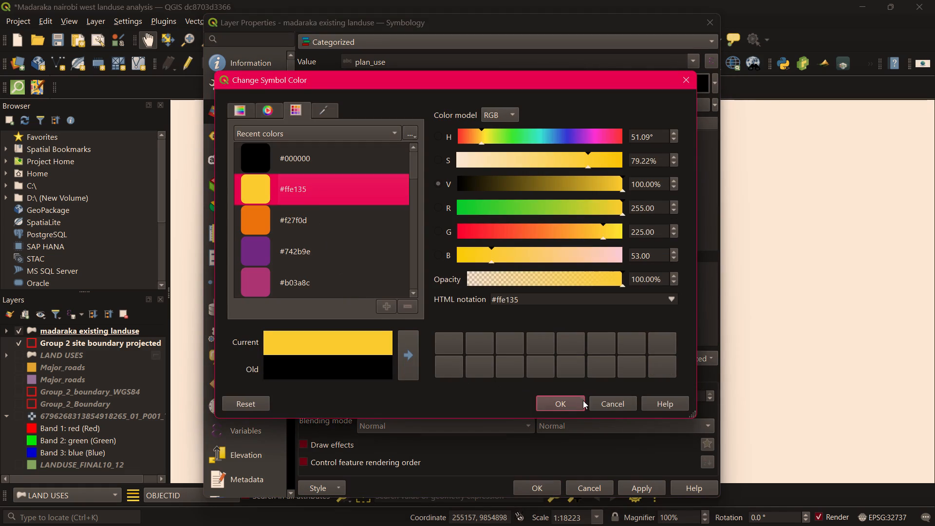
{"action": "left_click", "coordinate": [579, 402]}
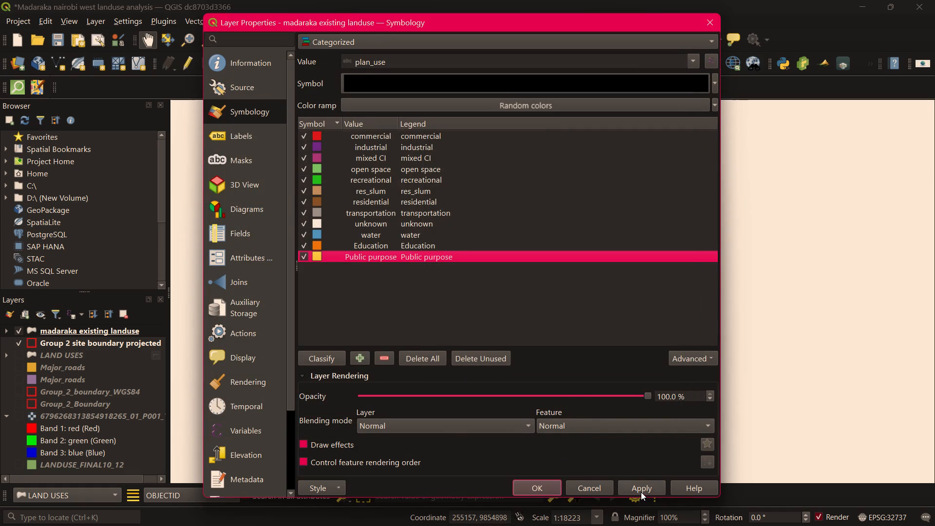
{"action": "scroll", "coordinate": [635, 348], "scroll_direction": "down", "scroll_amount": 6}
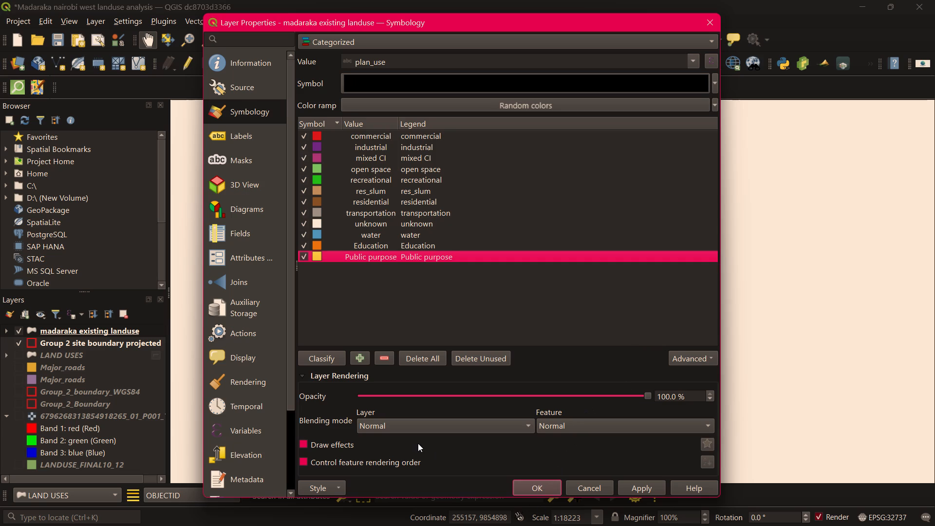
{"action": "scroll", "coordinate": [415, 464], "scroll_direction": "down", "scroll_amount": 2}
{"action": "left_click", "coordinate": [547, 489]}
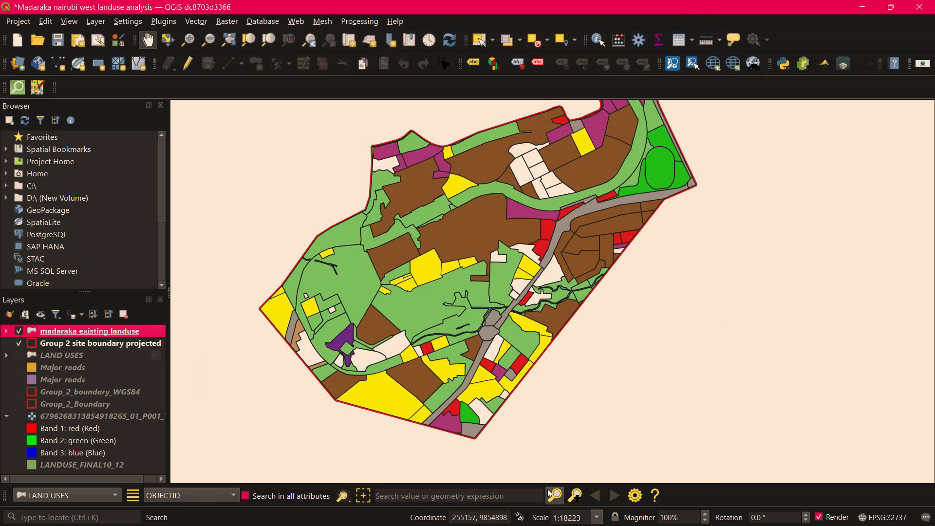
Review the madaraka existing landuse layer's plan_use classes and their colours, and reapply the symbology.
{"action": "middle_click_drag", "start_coordinate": [497, 239], "coordinate": [498, 240]}
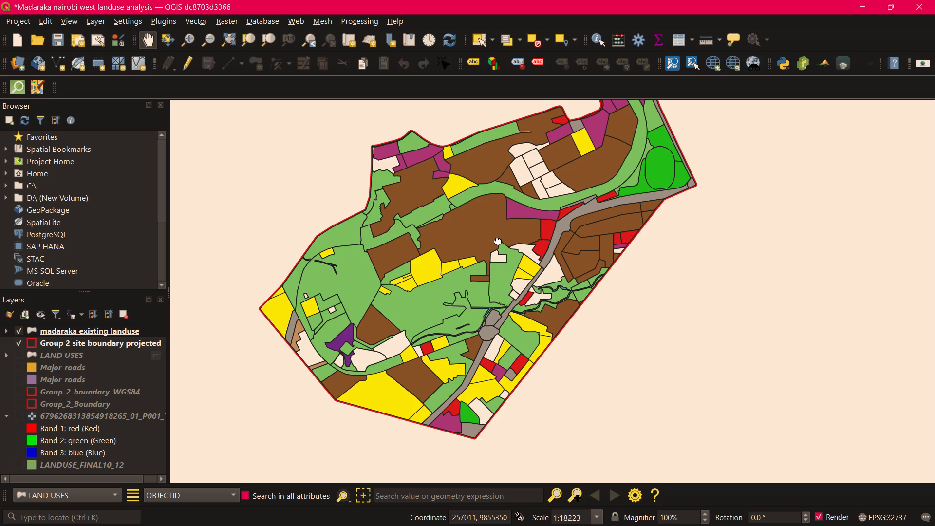
{"action": "middle_click_drag", "start_coordinate": [498, 240], "coordinate": [504, 279]}
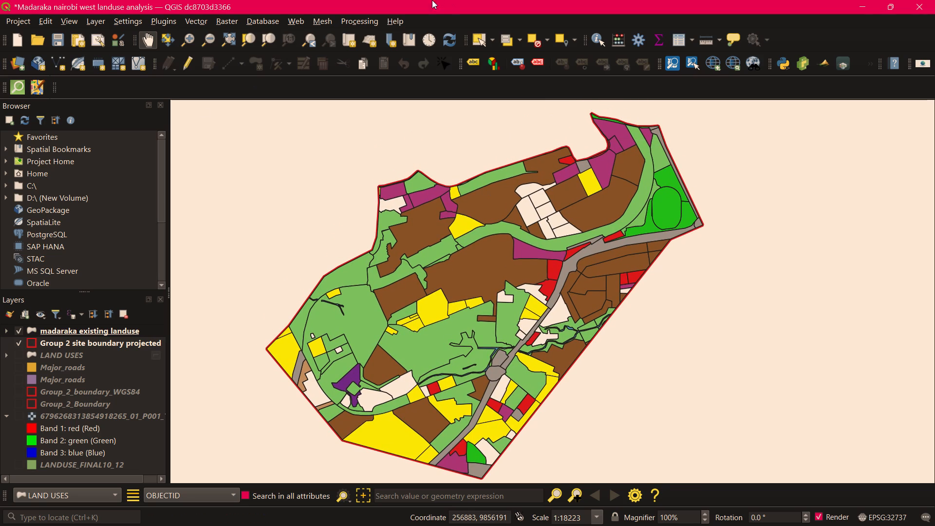
{"action": "right_click", "coordinate": [124, 330]}
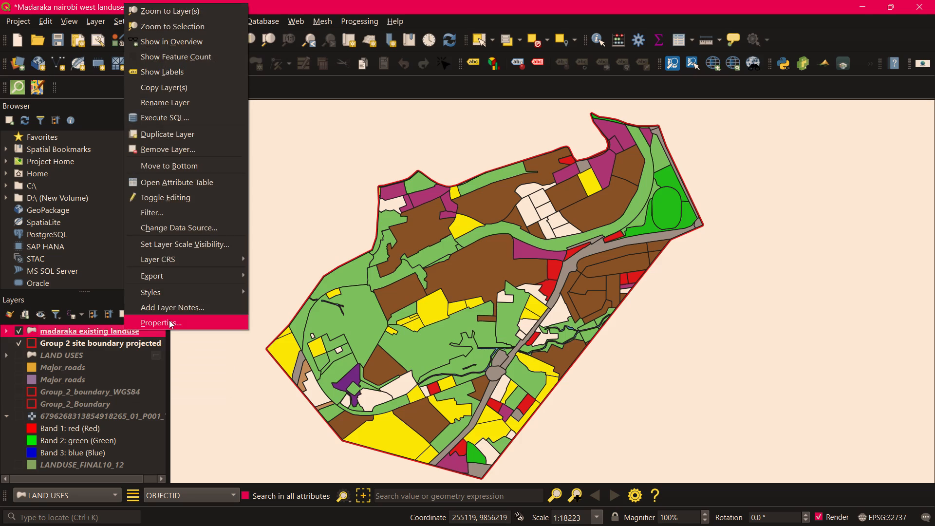
{"action": "left_click", "coordinate": [169, 320]}
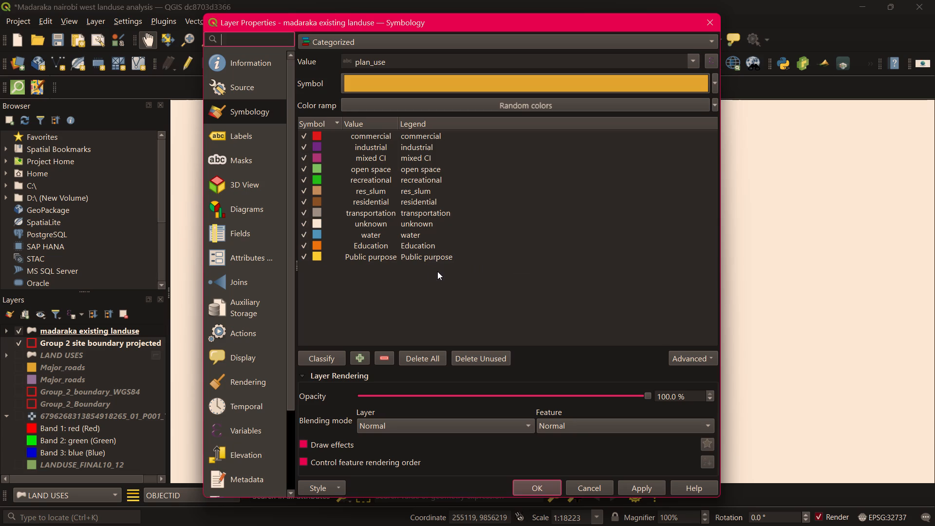
{"action": "left_click", "coordinate": [640, 485]}
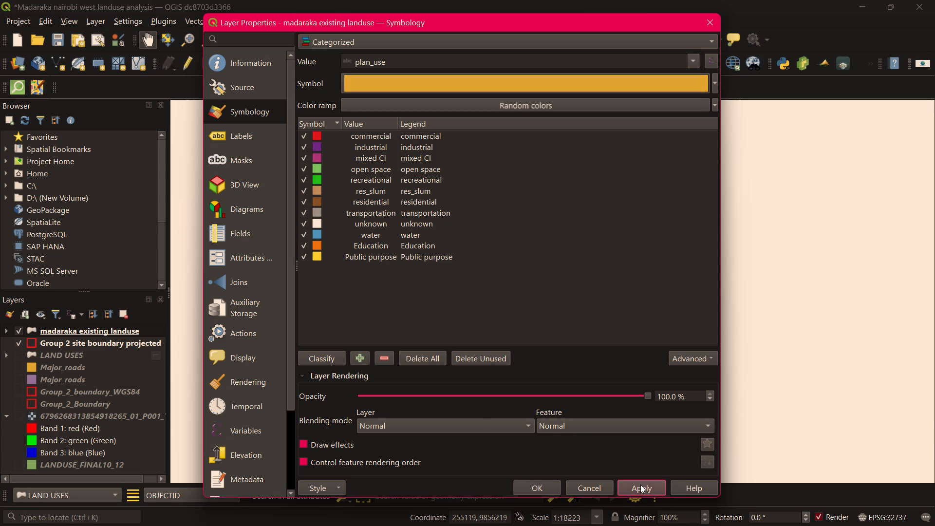
{"action": "left_click", "coordinate": [640, 485]}
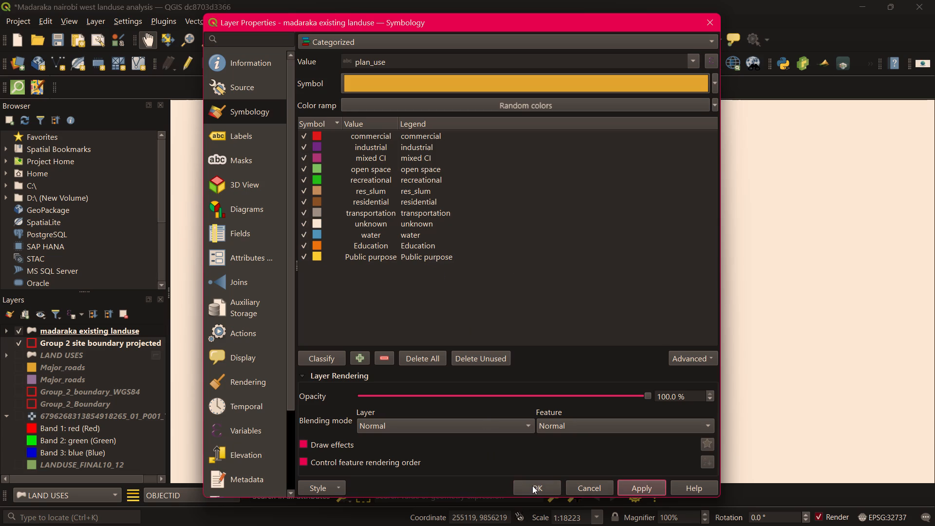
{"action": "left_click", "coordinate": [533, 486]}
Examine the parcel colours closely around the western and southern parts of the site, including the yellow parcels.
{"action": "middle_click_drag", "start_coordinate": [504, 366], "coordinate": [516, 335]}
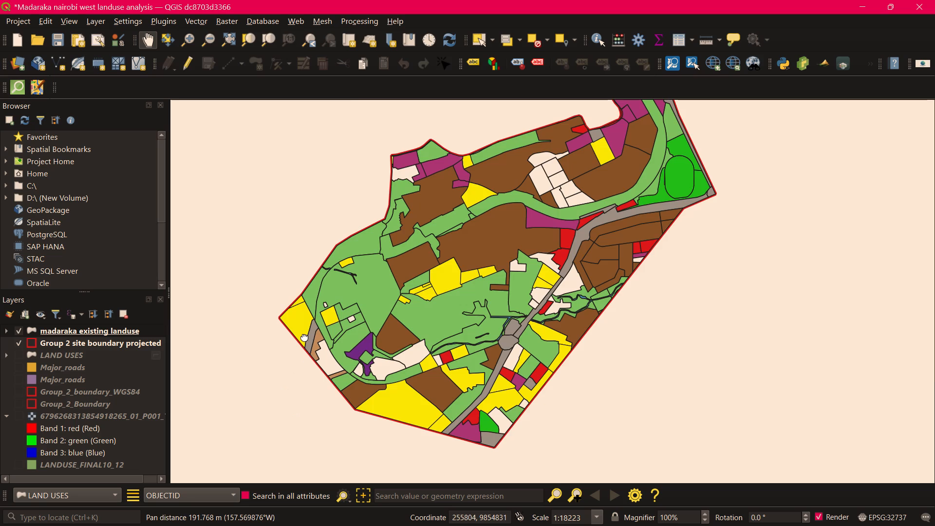
{"action": "scroll", "coordinate": [304, 334], "scroll_direction": "up", "scroll_amount": 3}
{"action": "scroll", "coordinate": [292, 298], "scroll_direction": "down", "scroll_amount": 1}
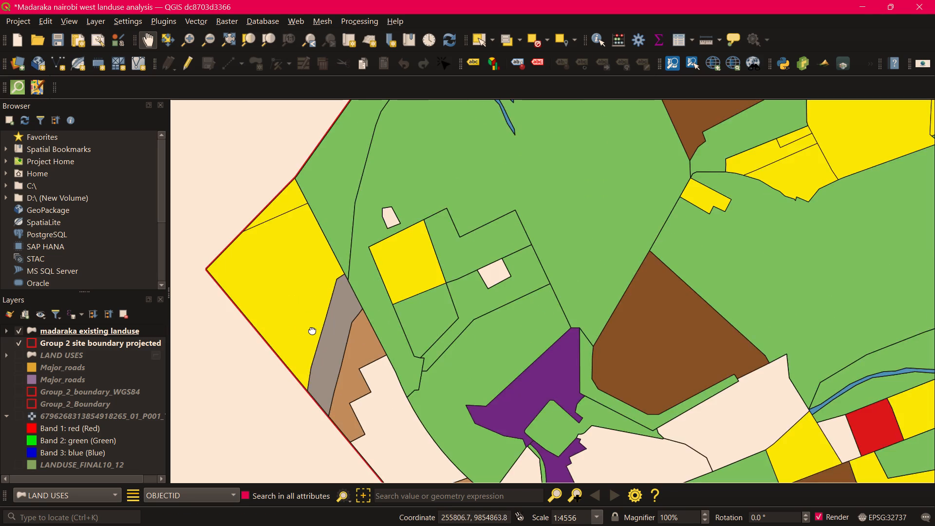
{"action": "scroll", "coordinate": [312, 330], "scroll_direction": "down", "scroll_amount": 1}
{"action": "middle_click_drag", "start_coordinate": [593, 356], "coordinate": [549, 313]}
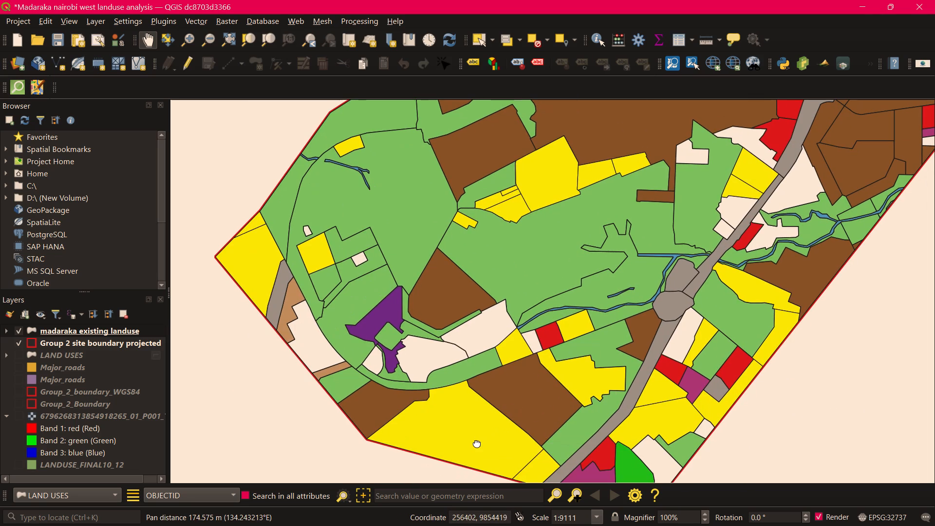
{"action": "scroll", "coordinate": [549, 301], "scroll_direction": "down", "scroll_amount": 1}
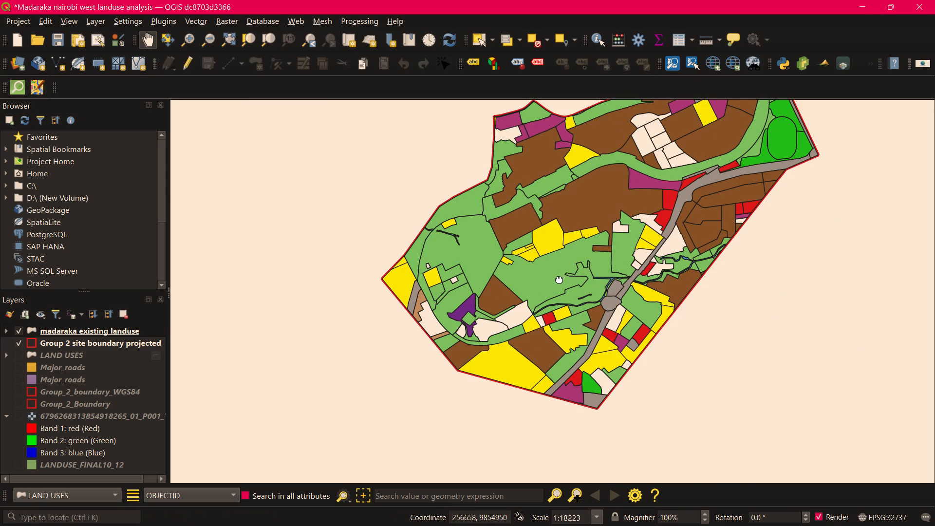
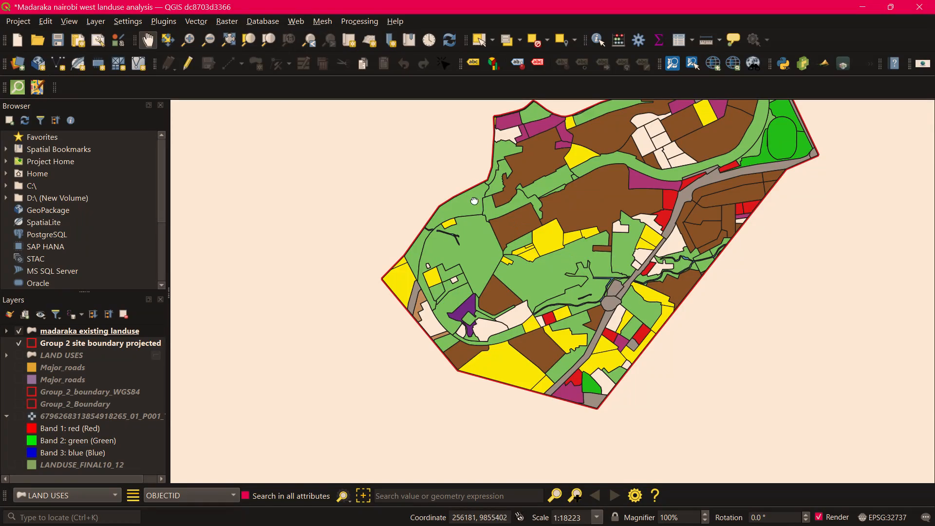
Examine the plan_use values in the madaraka existing landuse attribute table, comparing them with the LANDUSE, NAME and GENERAL_DE fields.
{"action": "left_click", "coordinate": [90, 330]}
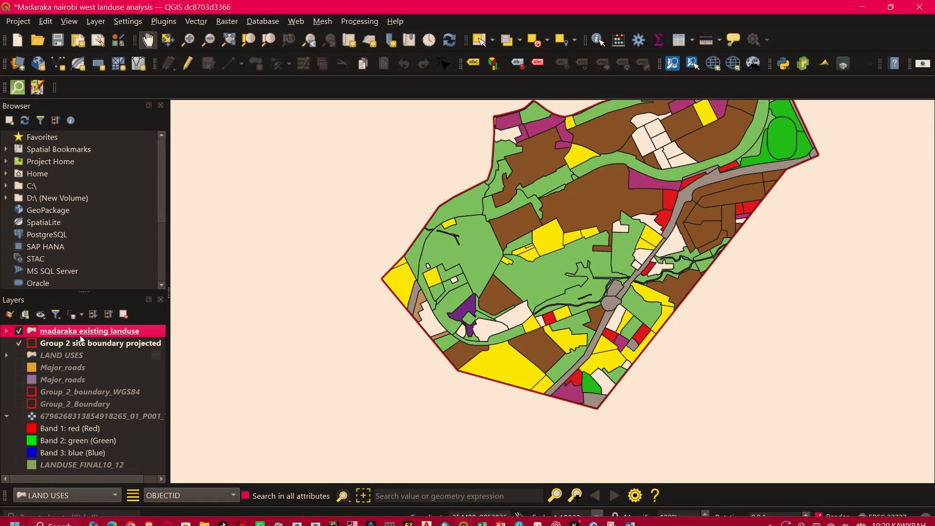
{"action": "right_click", "coordinate": [100, 329]}
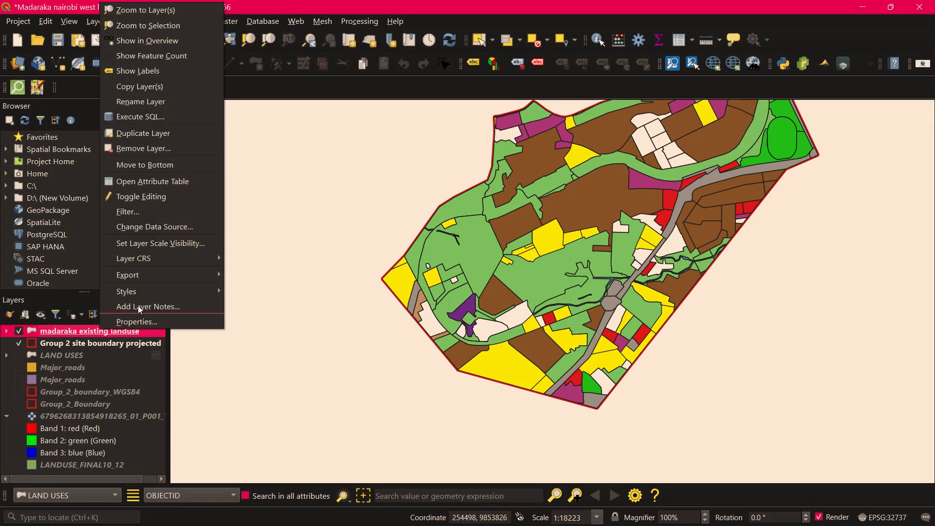
{"action": "left_click", "coordinate": [155, 179]}
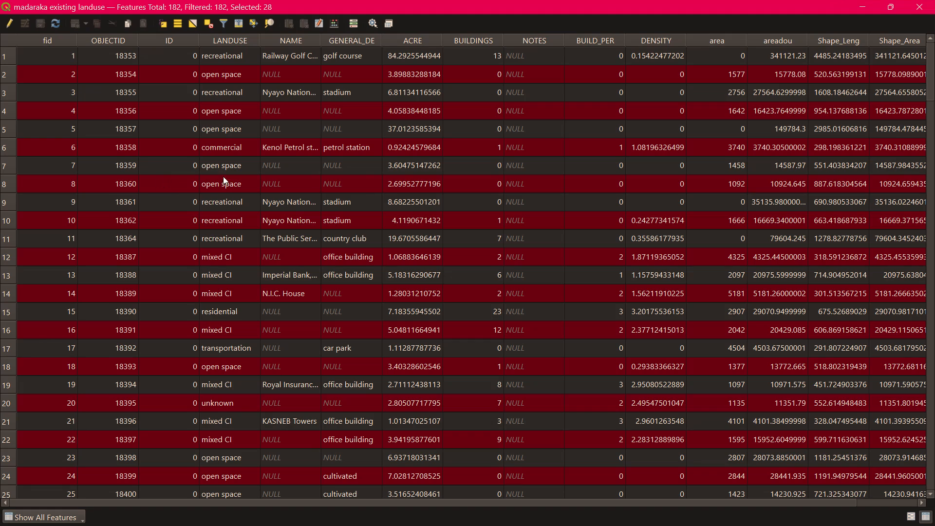
{"action": "left_click_drag", "start_coordinate": [419, 502], "coordinate": [503, 510]}
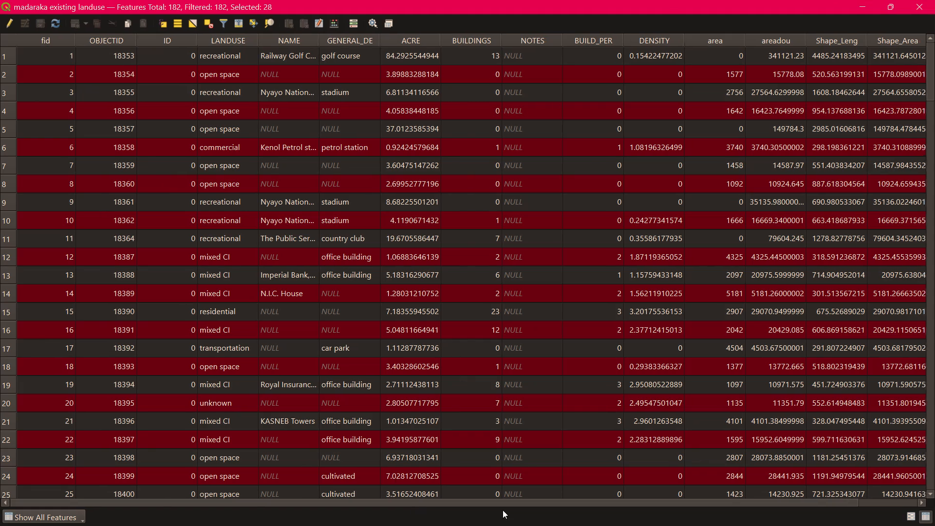
{"action": "left_click_drag", "start_coordinate": [503, 510], "coordinate": [643, 506]}
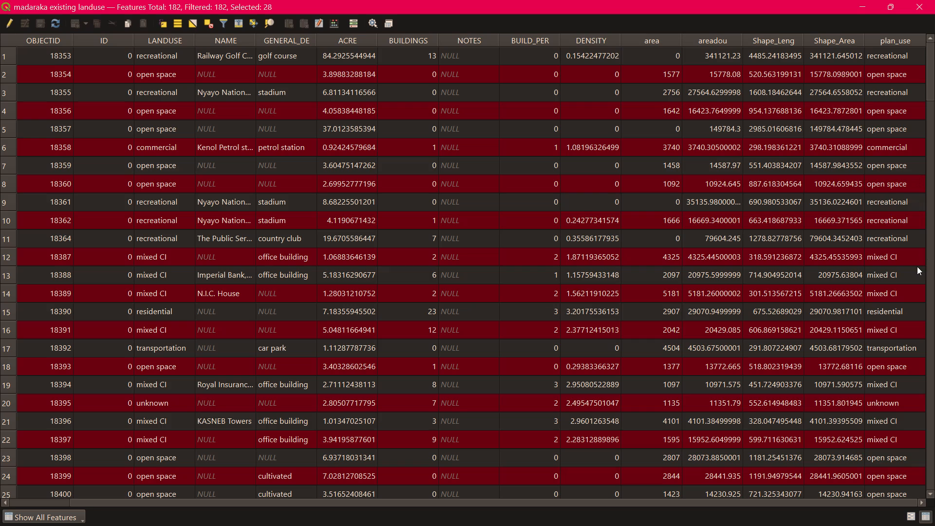
{"action": "scroll", "coordinate": [871, 275], "scroll_direction": "down", "scroll_amount": 4}
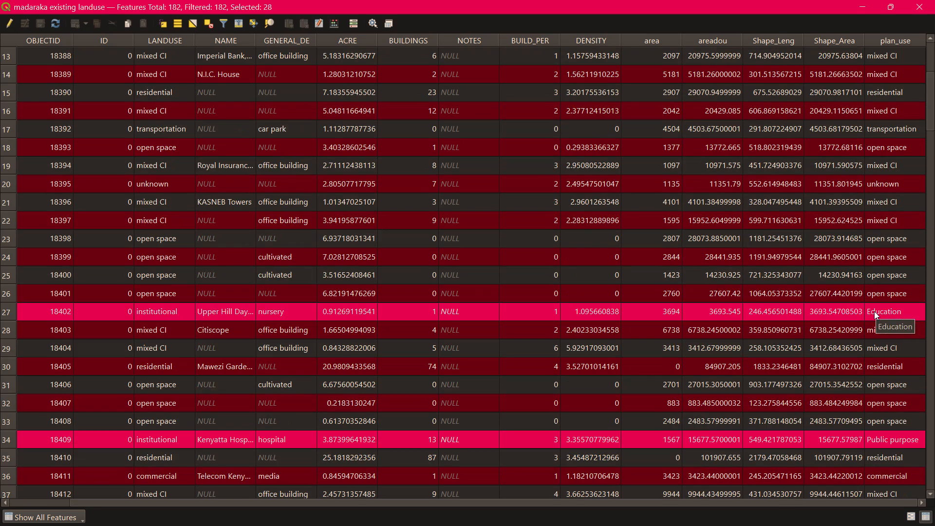
{"action": "scroll", "coordinate": [874, 312], "scroll_direction": "down", "scroll_amount": 1}
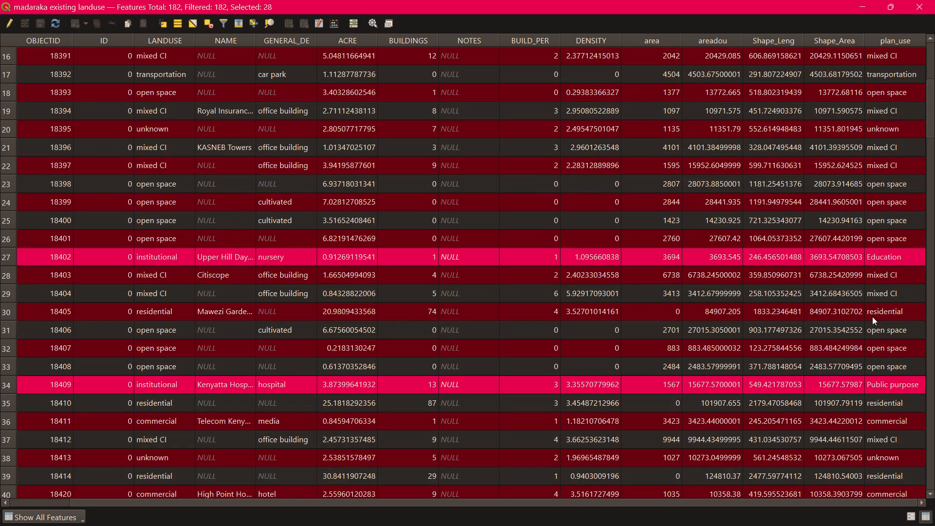
{"action": "scroll", "coordinate": [872, 317], "scroll_direction": "down", "scroll_amount": 1}
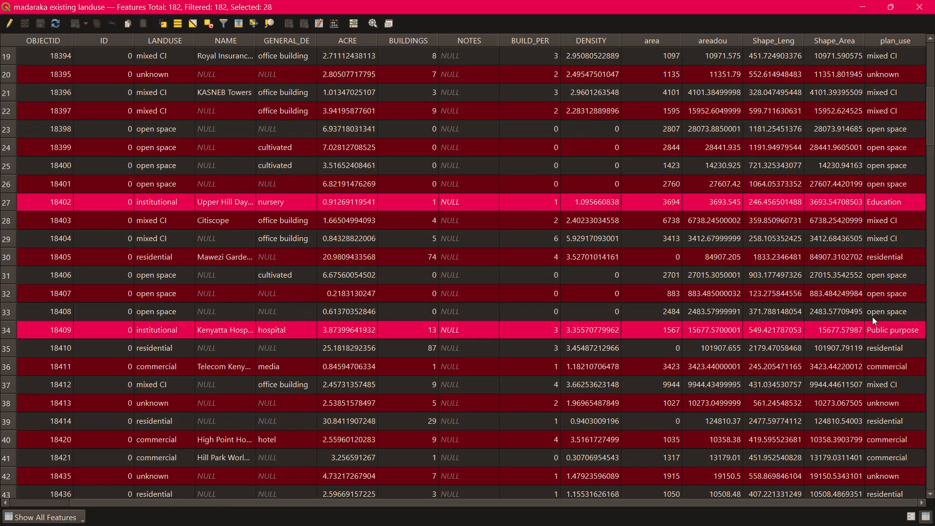
{"action": "scroll", "coordinate": [872, 317], "scroll_direction": "down", "scroll_amount": 6}
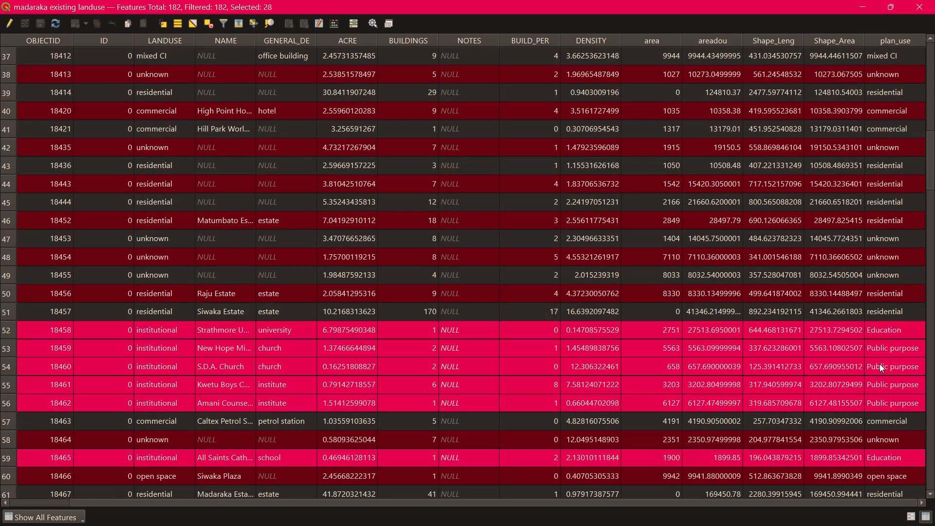
{"action": "scroll", "coordinate": [898, 394], "scroll_direction": "down", "scroll_amount": 12}
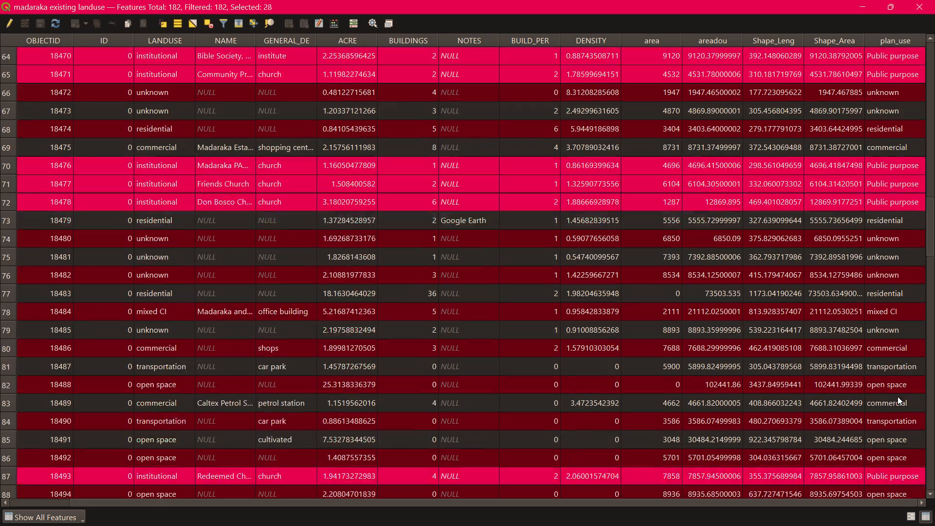
{"action": "scroll", "coordinate": [898, 396], "scroll_direction": "down", "scroll_amount": 9}
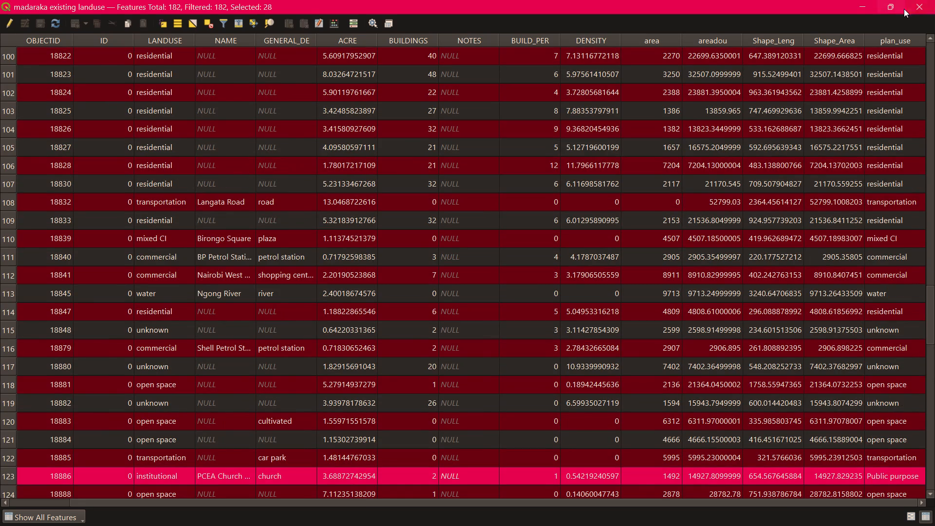
{"action": "left_click", "coordinate": [921, 7]}
Choose Categorized symbology for the madaraka existing landuse layer, with plan_use as its value field.
{"action": "middle_click_drag", "start_coordinate": [552, 241], "coordinate": [507, 312]}
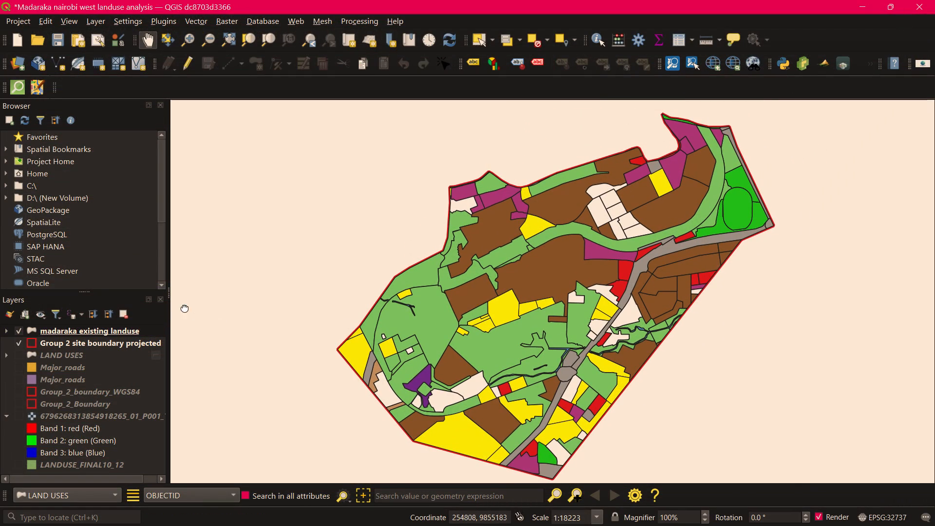
{"action": "right_click", "coordinate": [106, 335]}
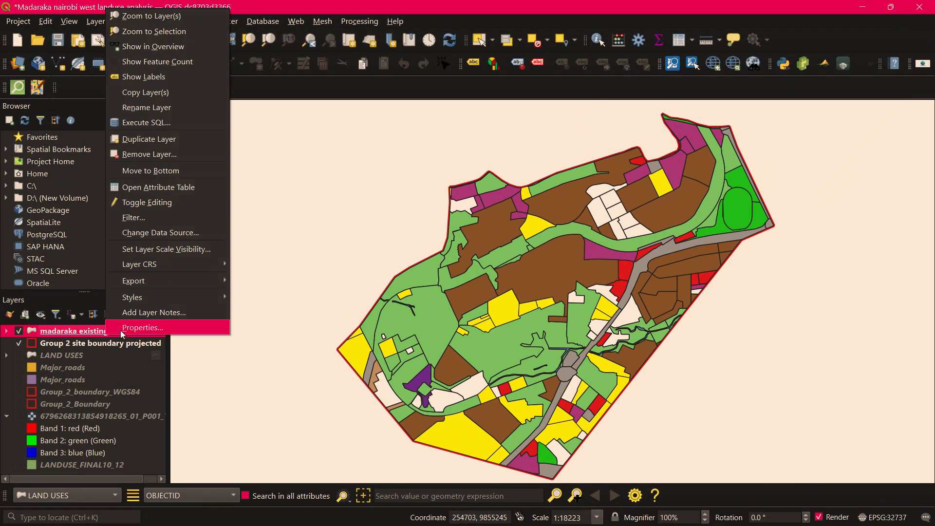
{"action": "left_click", "coordinate": [125, 329]}
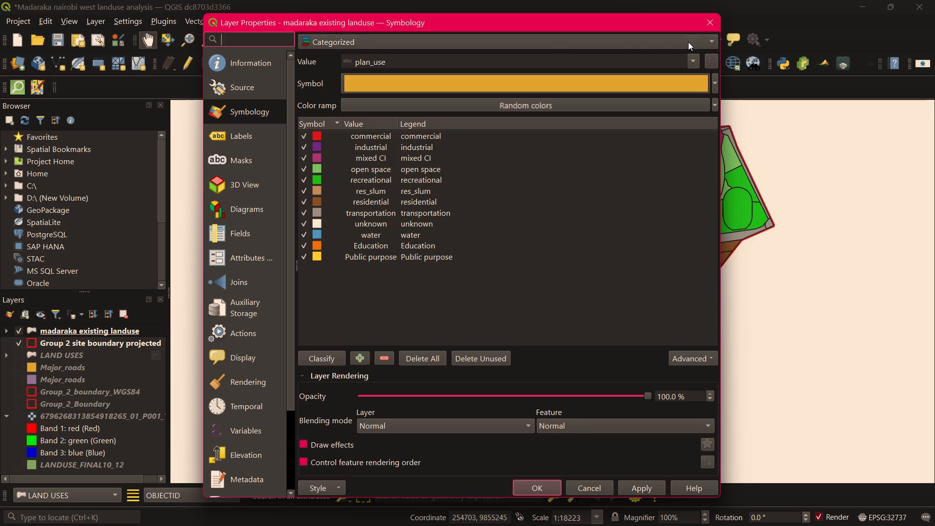
{"action": "left_click", "coordinate": [711, 37]}
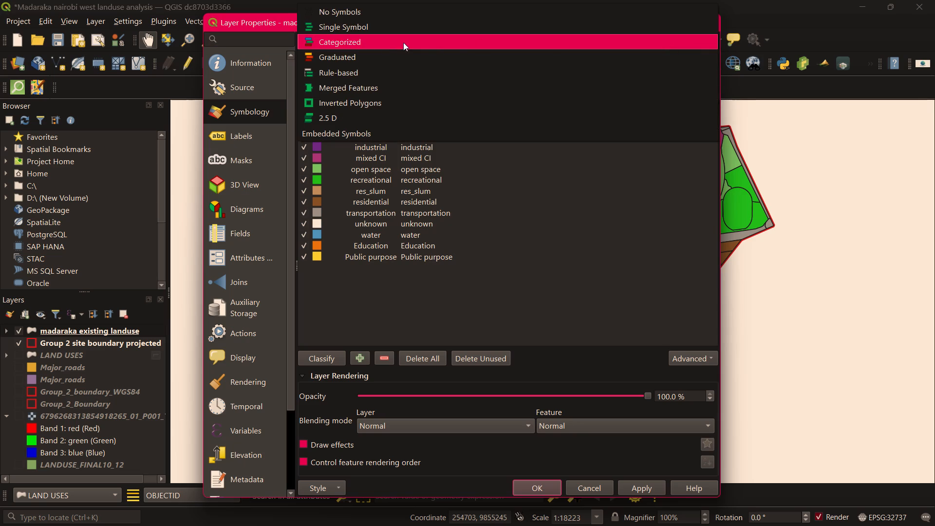
{"action": "left_click", "coordinate": [382, 41]}
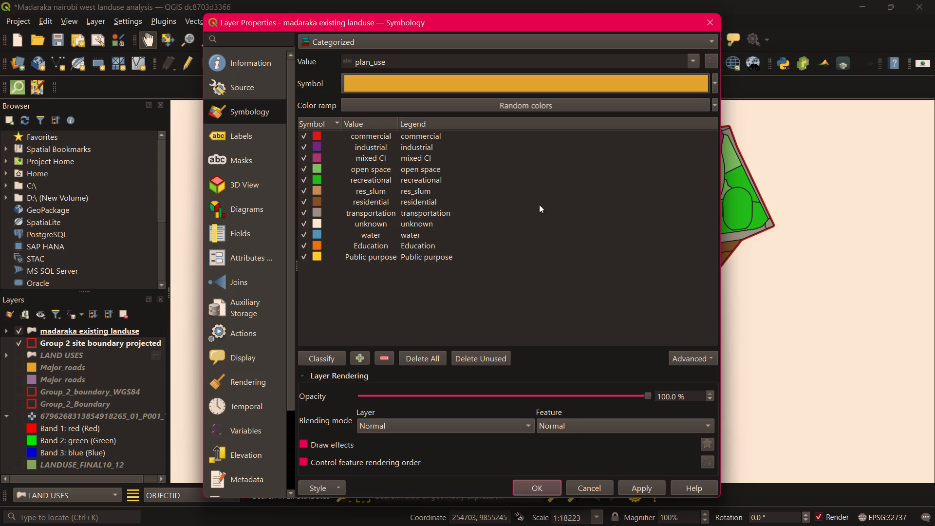
{"action": "left_click", "coordinate": [694, 59]}
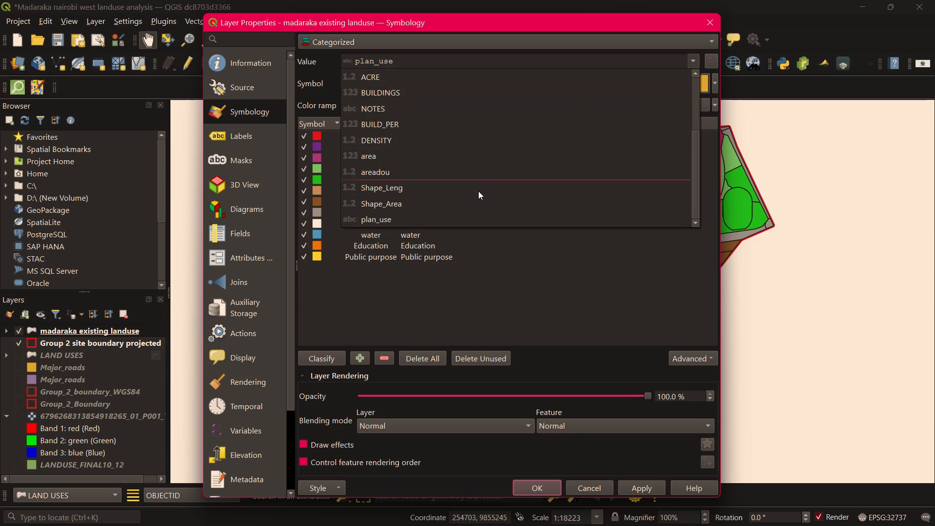
{"action": "left_click", "coordinate": [472, 220]}
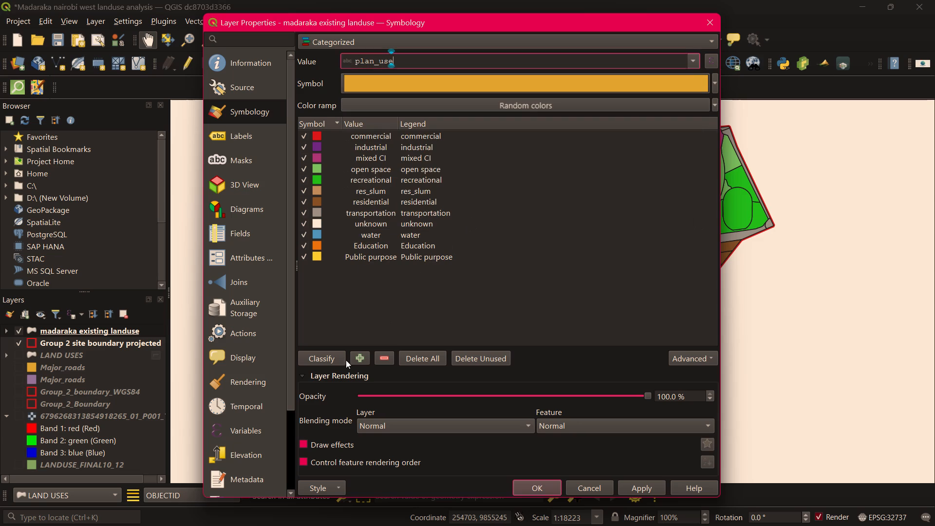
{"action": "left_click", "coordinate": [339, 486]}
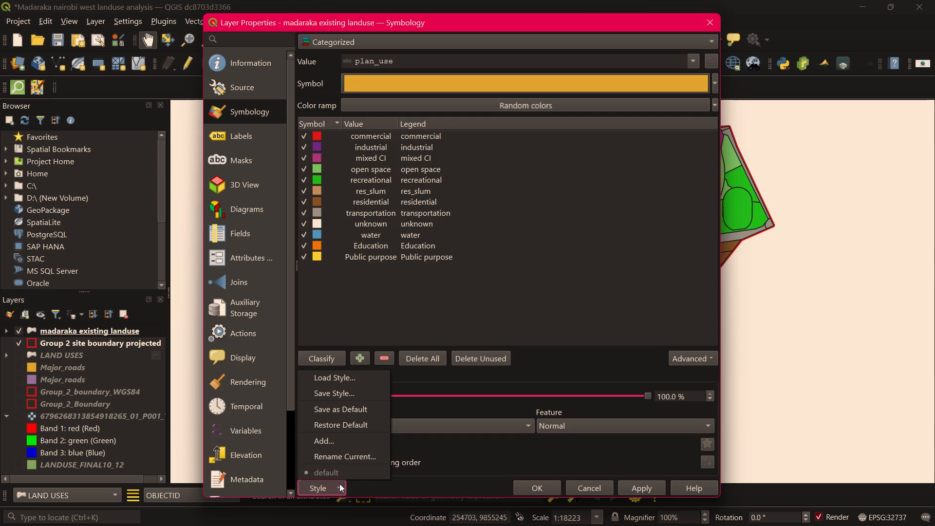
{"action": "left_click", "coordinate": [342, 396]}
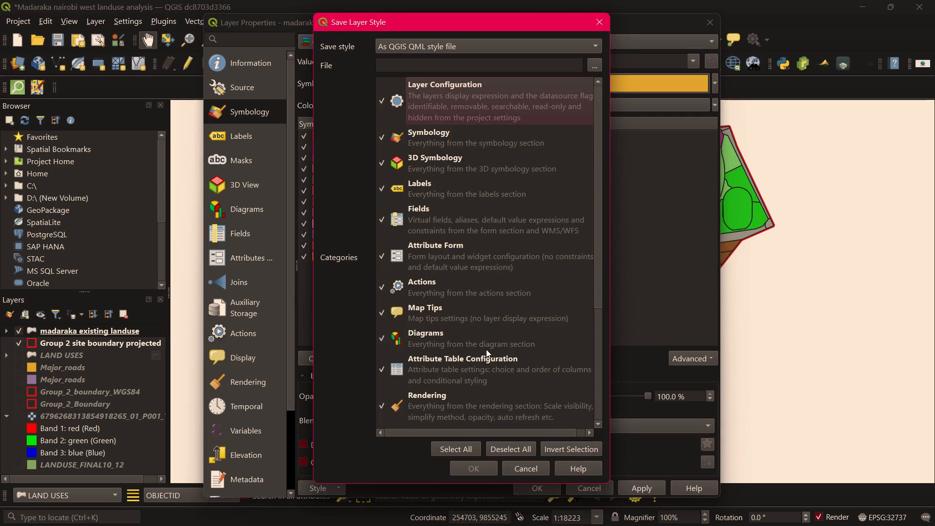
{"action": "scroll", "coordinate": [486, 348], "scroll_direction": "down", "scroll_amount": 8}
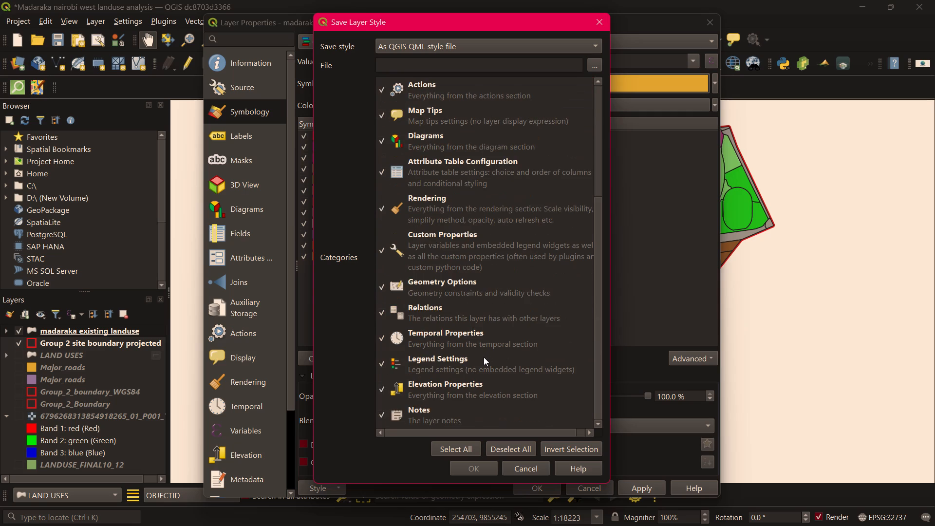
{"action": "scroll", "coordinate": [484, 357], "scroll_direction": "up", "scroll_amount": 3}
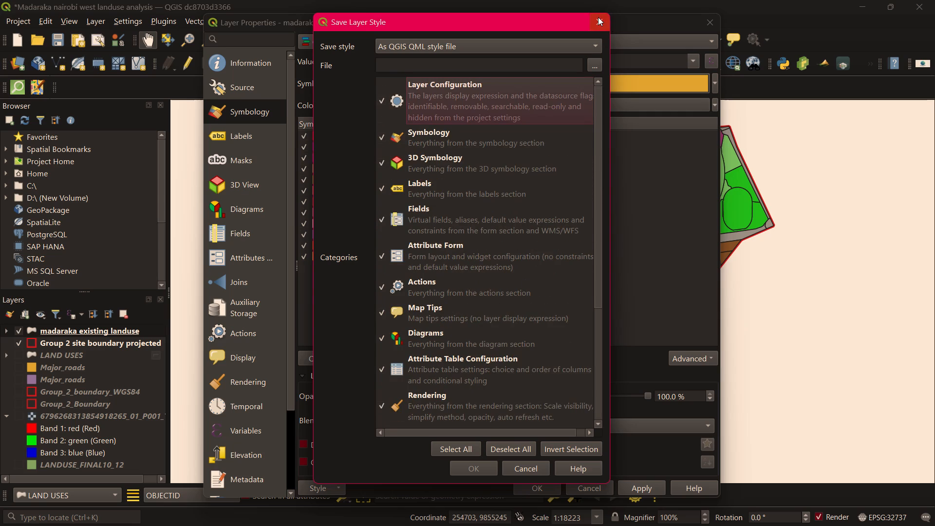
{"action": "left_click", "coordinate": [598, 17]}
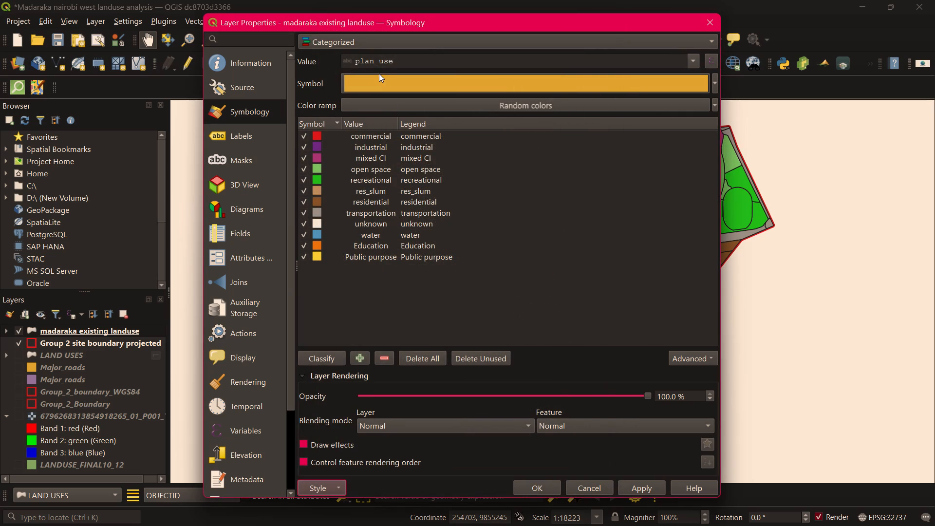
Classify the madaraka existing landuse layer's plan_use values again.
{"action": "left_click", "coordinate": [336, 355]}
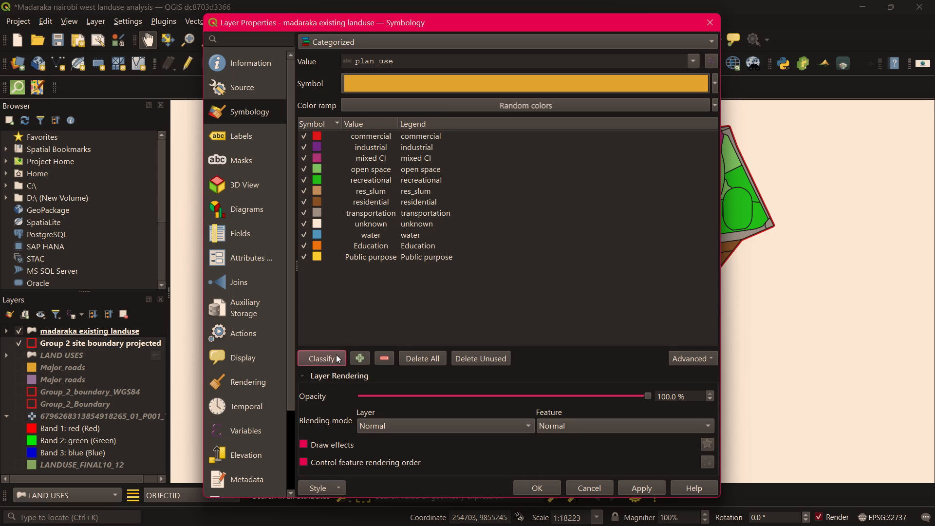
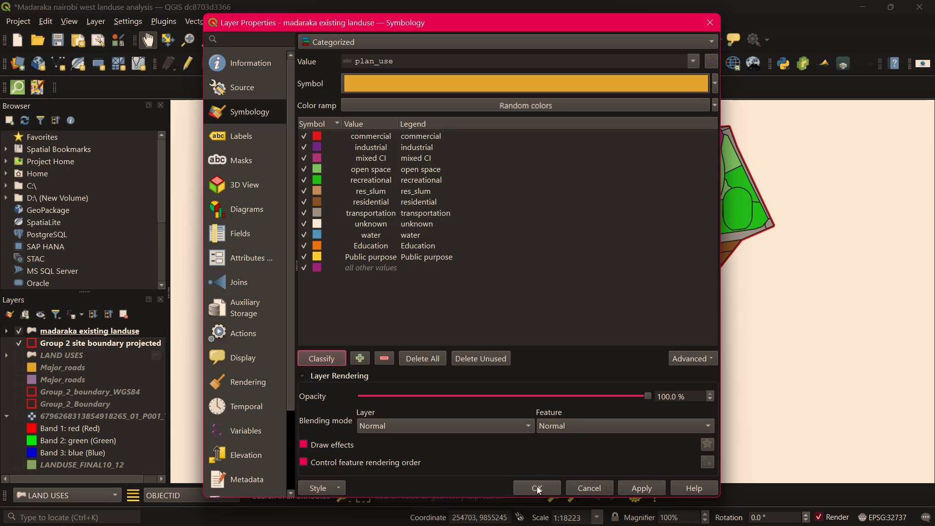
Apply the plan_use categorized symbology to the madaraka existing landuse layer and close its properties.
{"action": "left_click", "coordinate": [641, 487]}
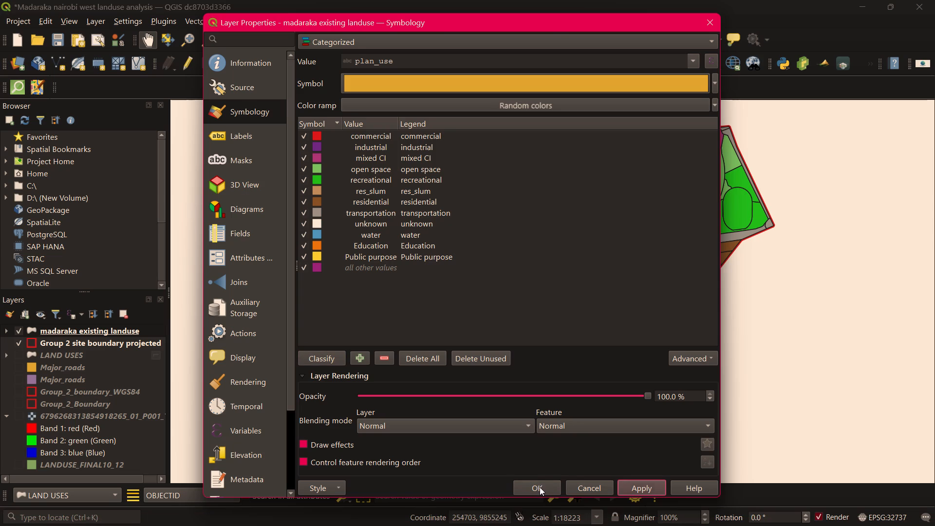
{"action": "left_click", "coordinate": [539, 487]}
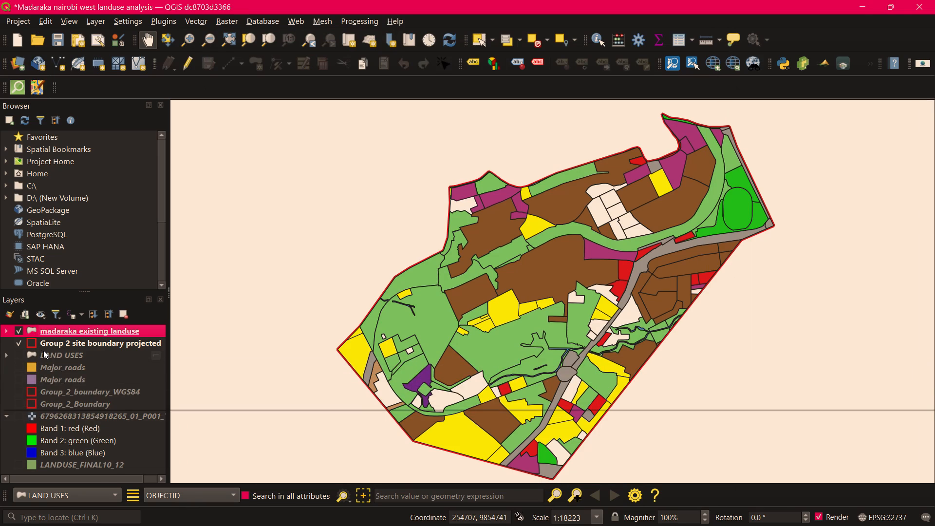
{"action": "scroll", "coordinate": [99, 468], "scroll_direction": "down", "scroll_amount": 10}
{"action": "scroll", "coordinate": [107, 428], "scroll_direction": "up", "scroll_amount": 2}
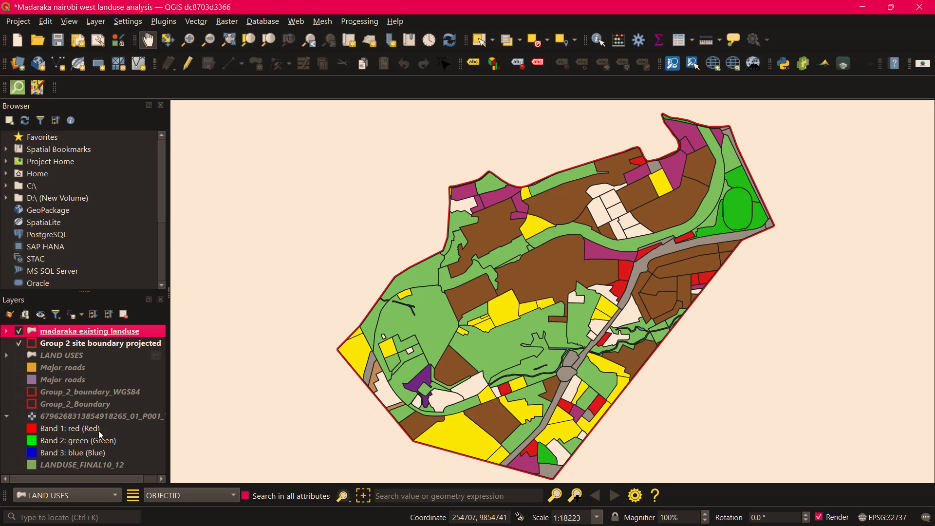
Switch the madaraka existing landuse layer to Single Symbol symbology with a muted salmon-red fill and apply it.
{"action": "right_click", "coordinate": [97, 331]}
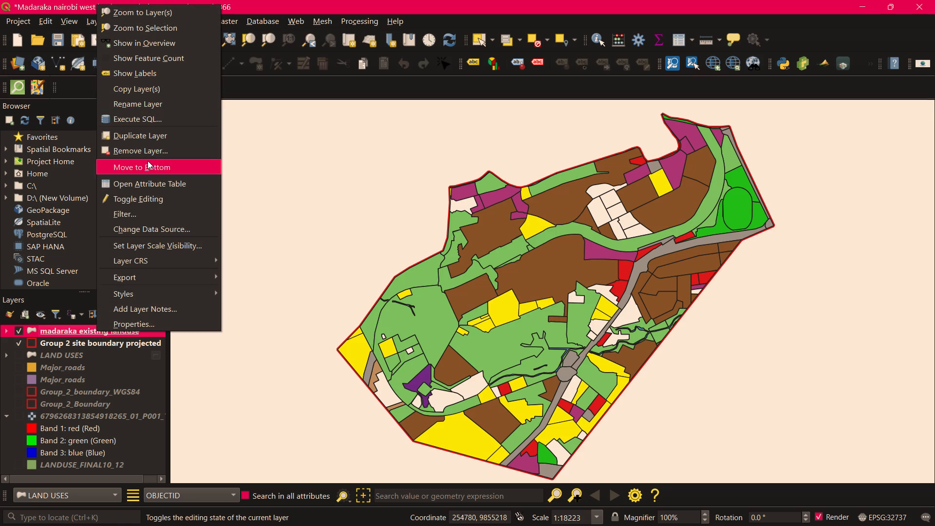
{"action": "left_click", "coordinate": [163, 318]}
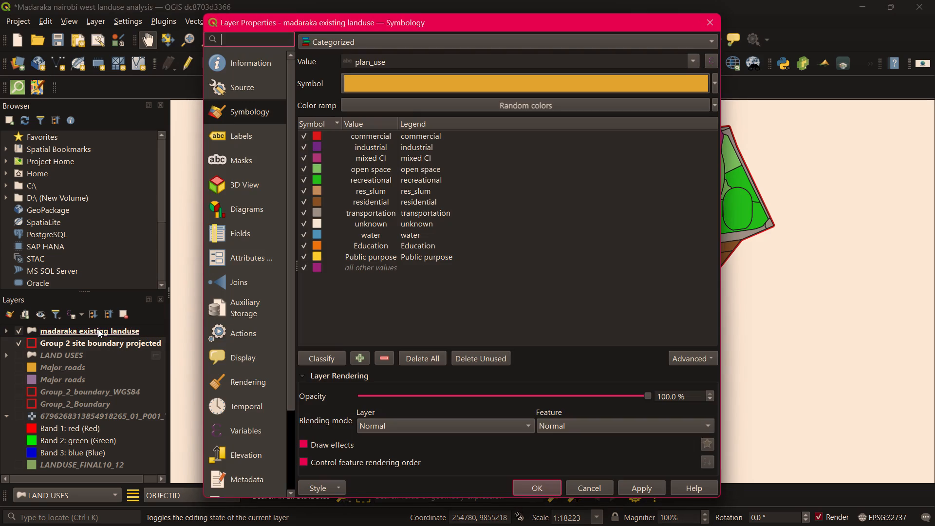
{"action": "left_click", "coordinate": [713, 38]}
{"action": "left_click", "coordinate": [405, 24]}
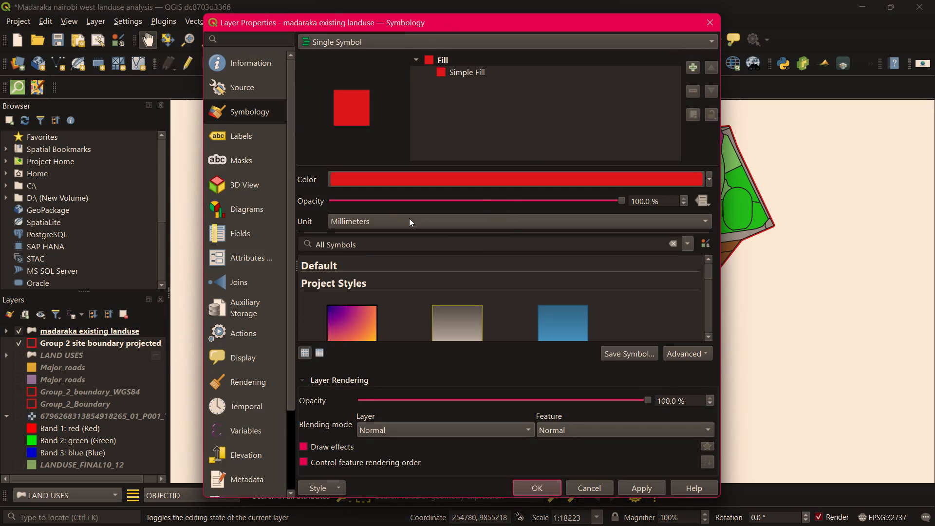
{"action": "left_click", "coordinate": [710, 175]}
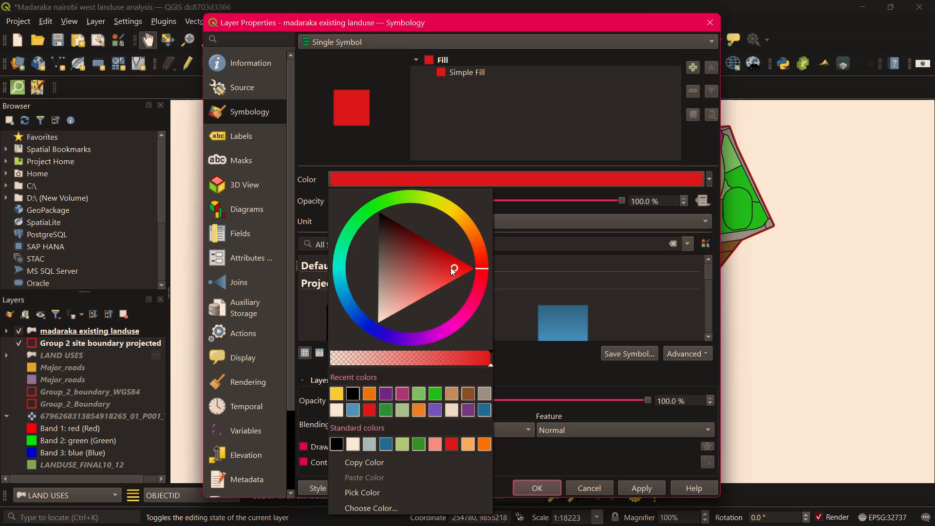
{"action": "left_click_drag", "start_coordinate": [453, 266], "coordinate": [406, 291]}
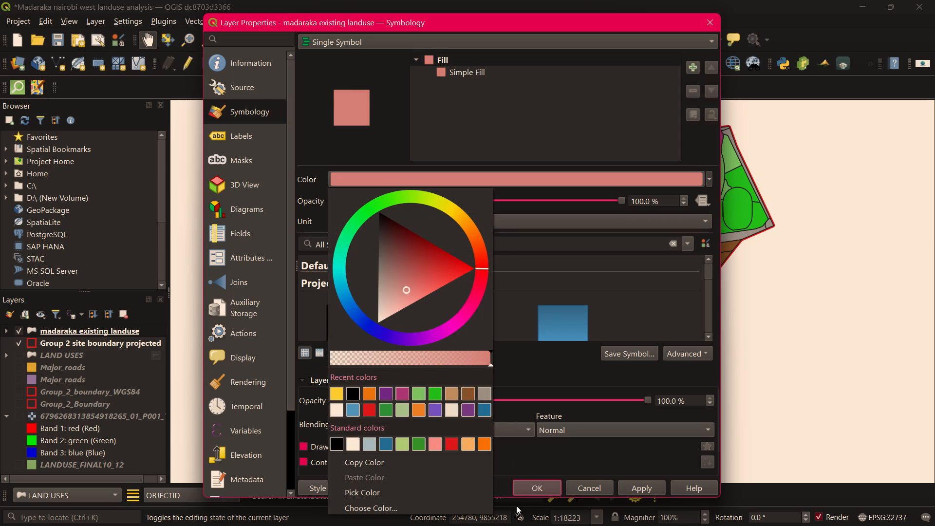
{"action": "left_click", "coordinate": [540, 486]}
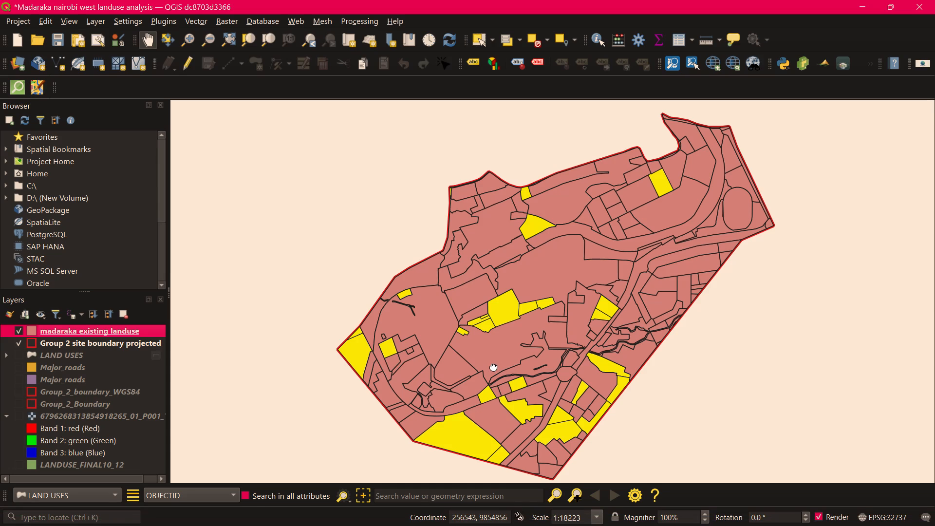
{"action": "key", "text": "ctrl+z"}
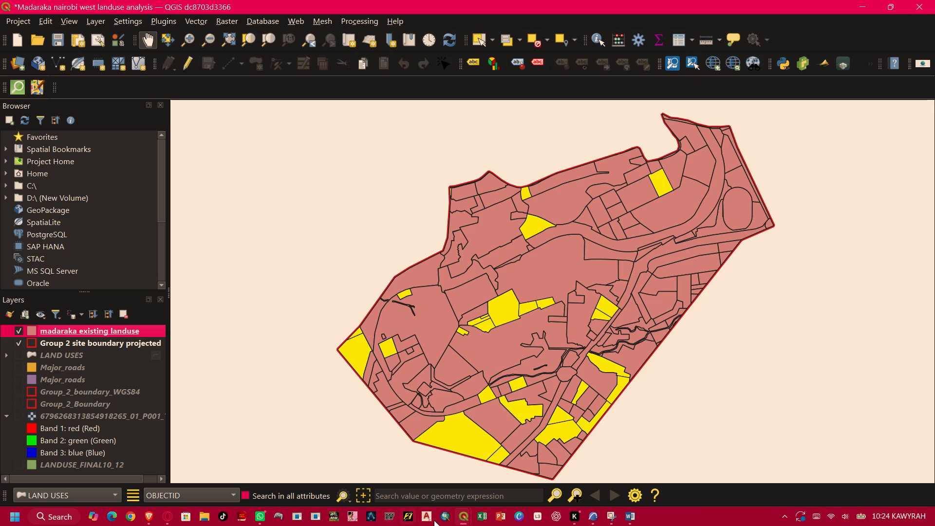
Deselect all features in the madaraka existing landuse attribute table and return to the map.
{"action": "left_click", "coordinate": [494, 456]}
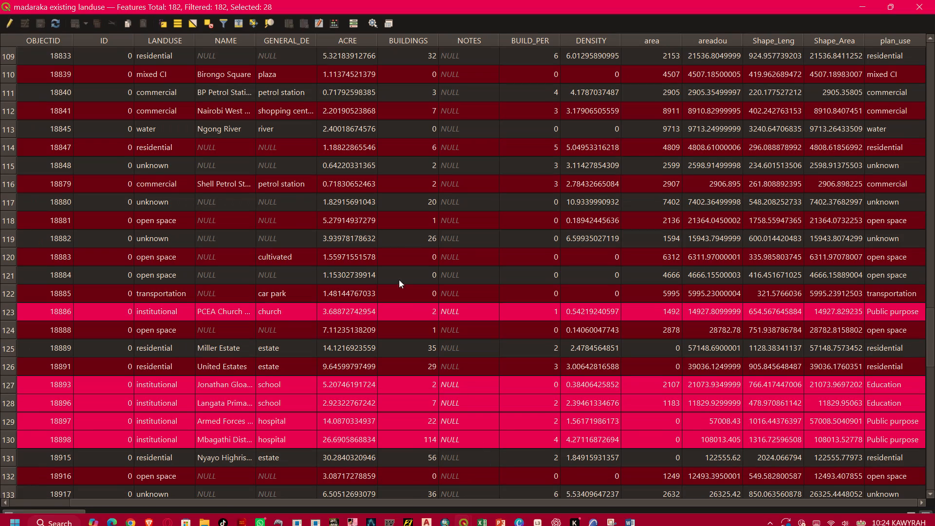
{"action": "left_click", "coordinate": [206, 22]}
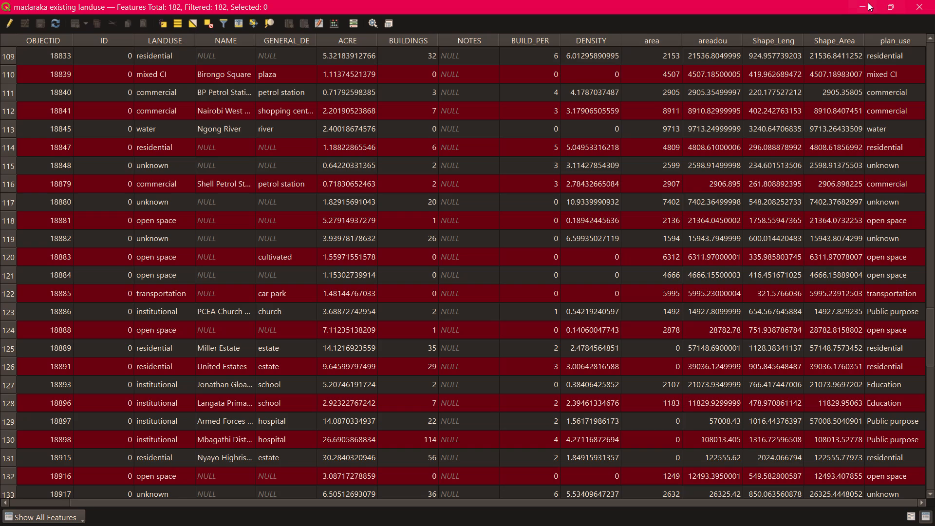
{"action": "left_click", "coordinate": [864, 6]}
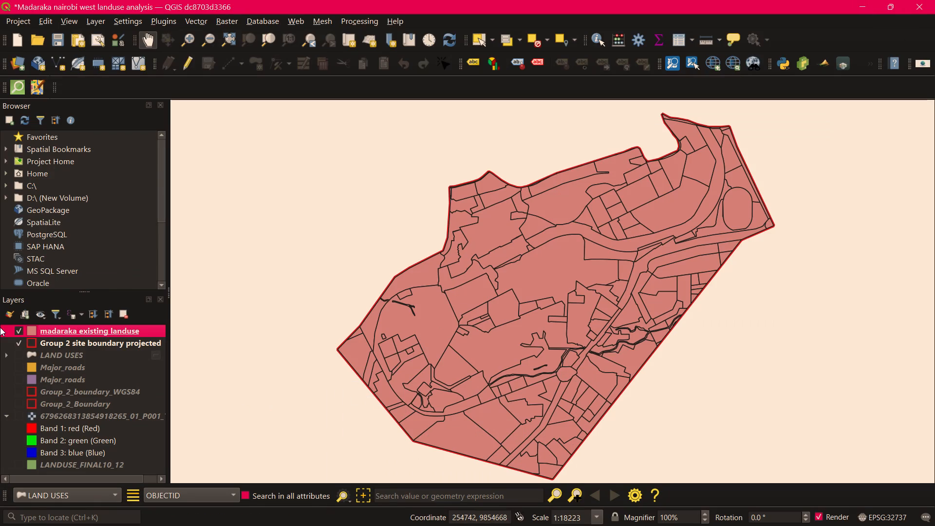
Set the madaraka existing landuse layer to Categorized symbology on the plan_use field and classify its values with random colors.
{"action": "right_click", "coordinate": [91, 328]}
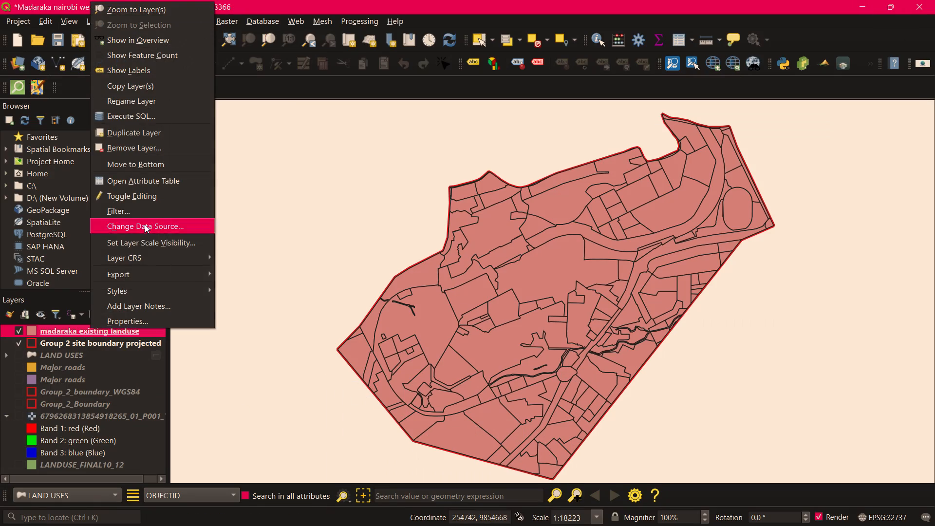
{"action": "left_click", "coordinate": [153, 322]}
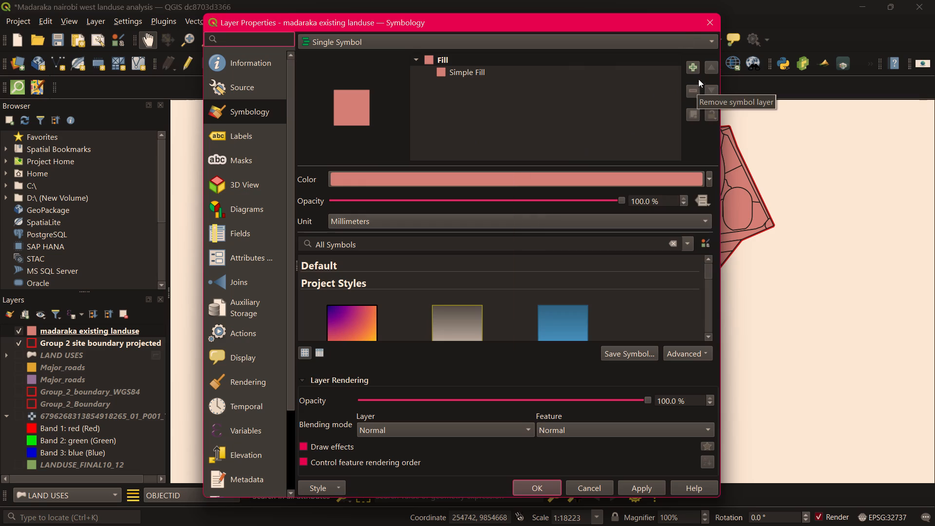
{"action": "left_click", "coordinate": [711, 39]}
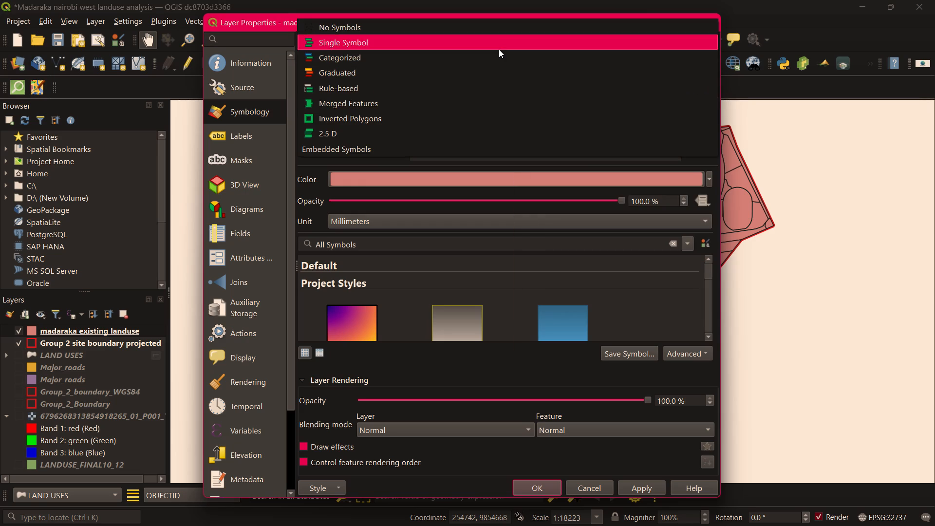
{"action": "left_click", "coordinate": [496, 55]}
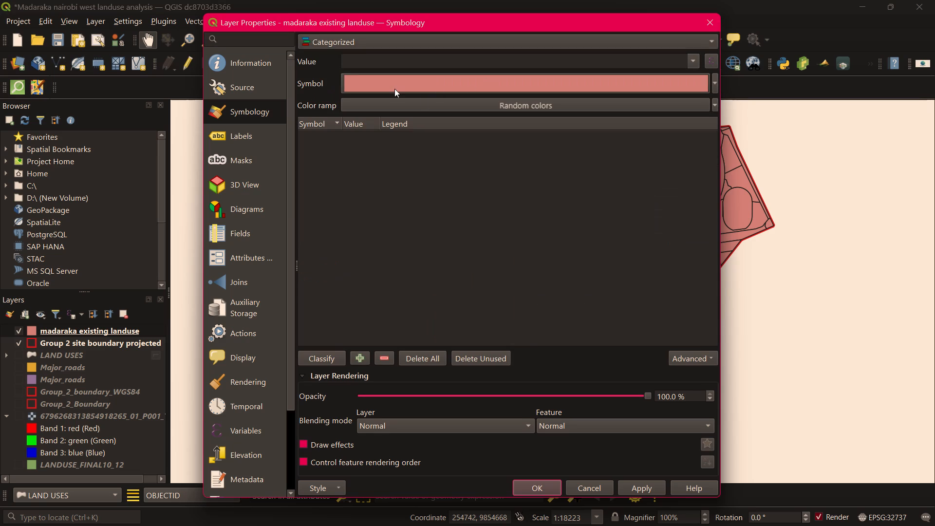
{"action": "left_click", "coordinate": [692, 57]}
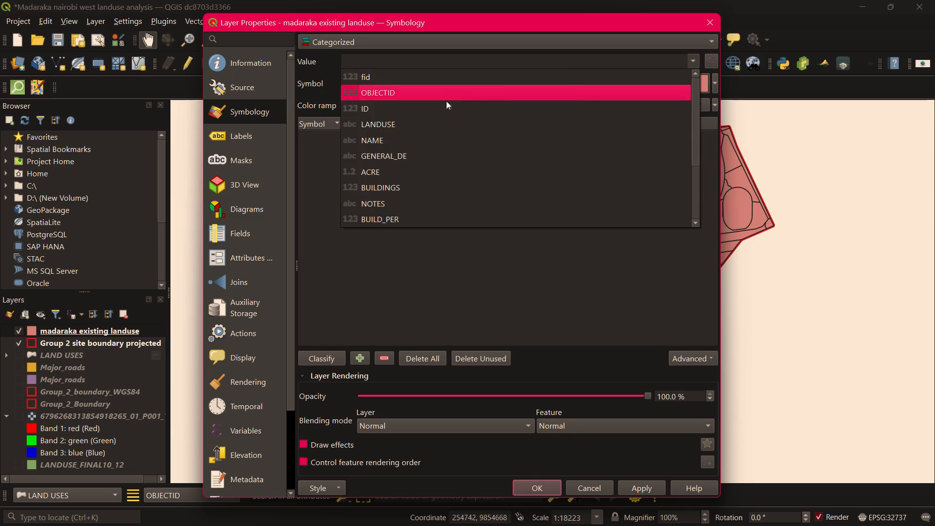
{"action": "scroll", "coordinate": [420, 188], "scroll_direction": "down", "scroll_amount": 6}
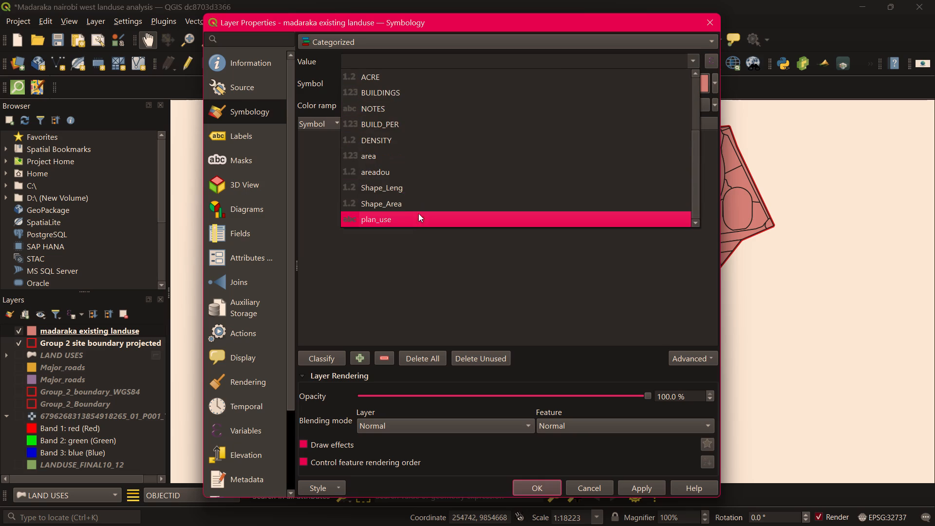
{"action": "left_click", "coordinate": [414, 224]}
{"action": "left_click", "coordinate": [338, 360]}
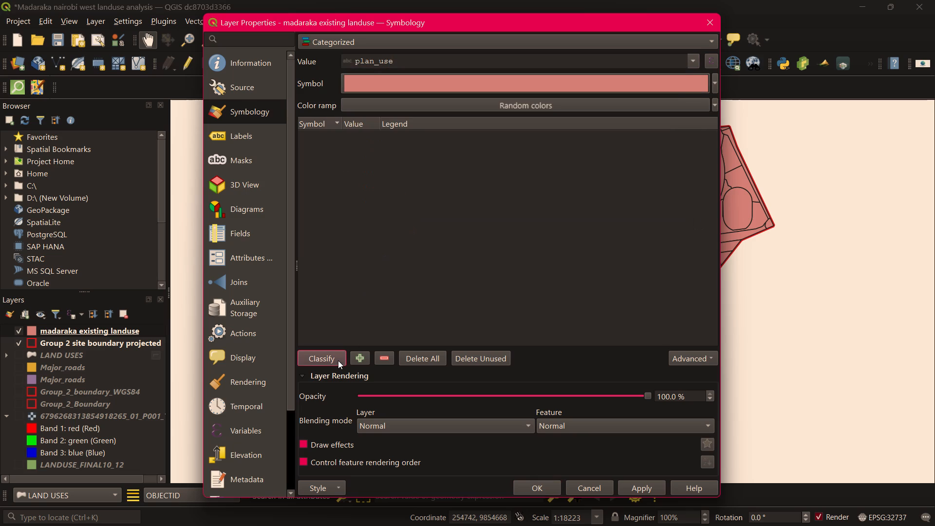
{"action": "scroll", "coordinate": [384, 194], "scroll_direction": "up", "scroll_amount": 3}
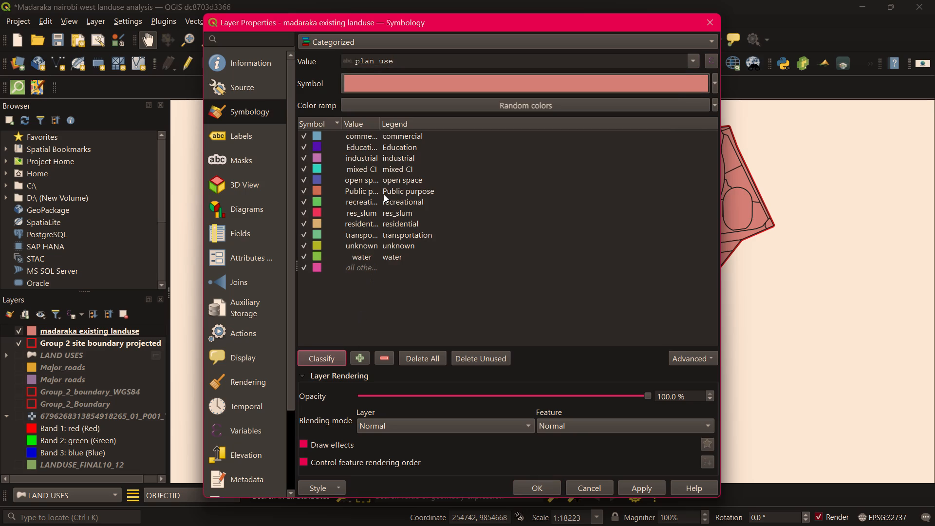
{"action": "scroll", "coordinate": [383, 200], "scroll_direction": "up", "scroll_amount": 2}
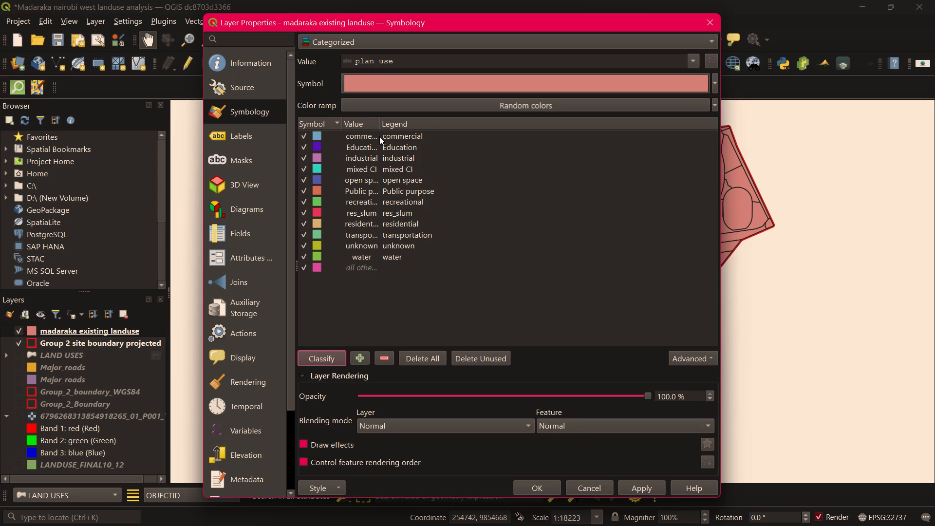
Set the commercial class's symbol colour to red #e31a1c.
{"action": "left_click", "coordinate": [379, 136]}
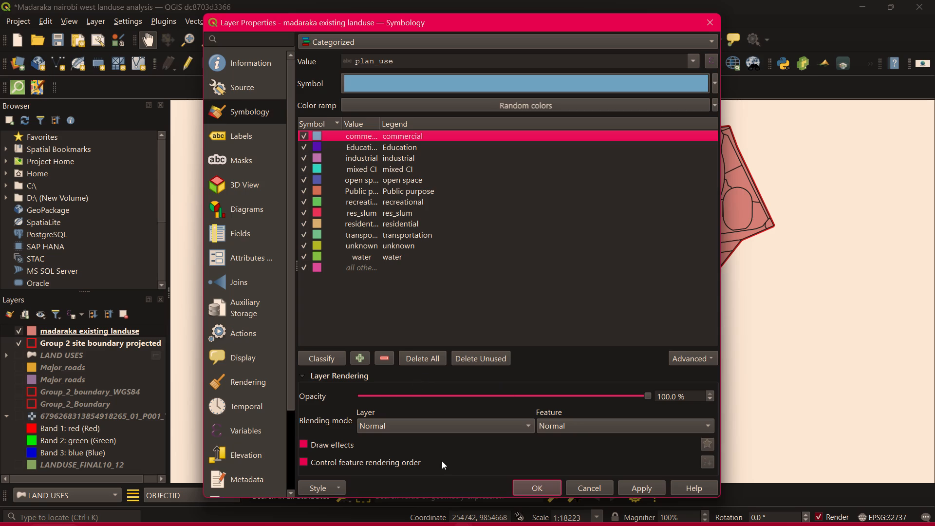
{"action": "right_click", "coordinate": [598, 134]}
{"action": "left_click", "coordinate": [630, 172]}
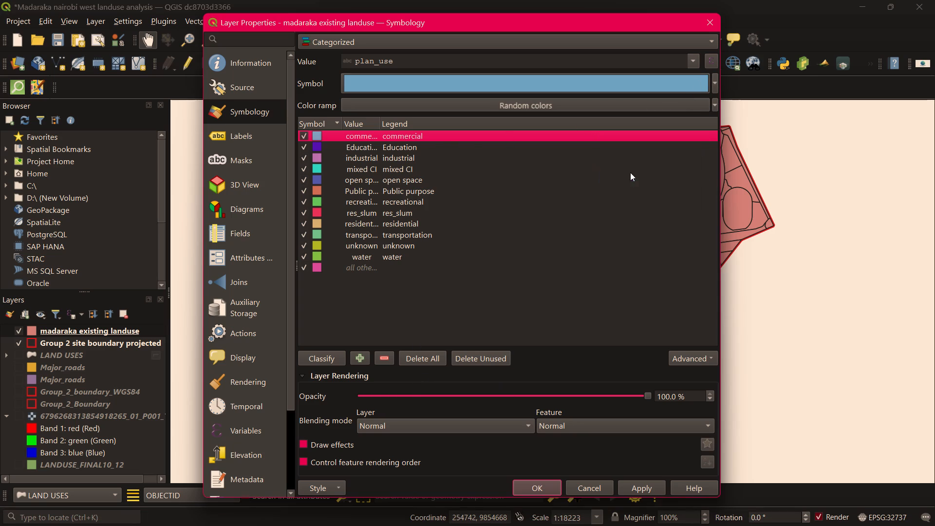
{"action": "scroll", "coordinate": [317, 244], "scroll_direction": "down", "scroll_amount": 5}
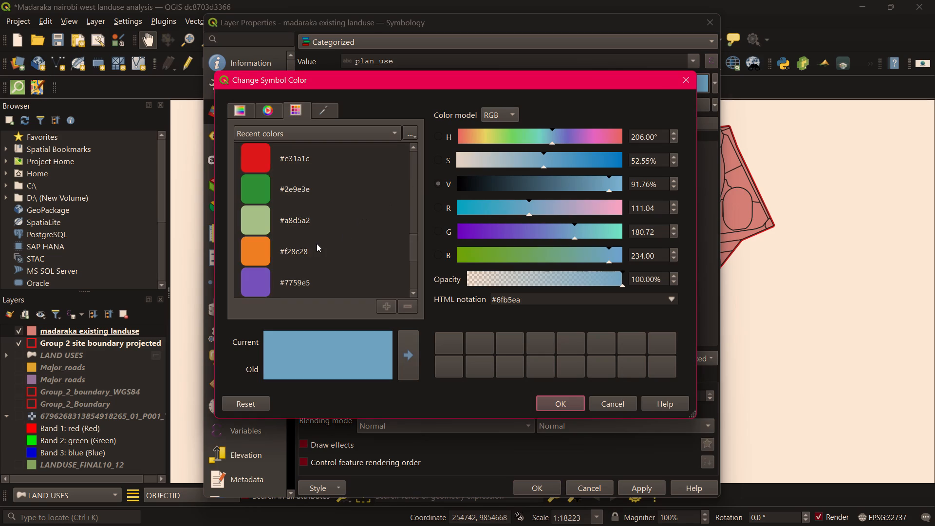
{"action": "scroll", "coordinate": [304, 227], "scroll_direction": "up", "scroll_amount": 2}
{"action": "left_click", "coordinate": [311, 250]}
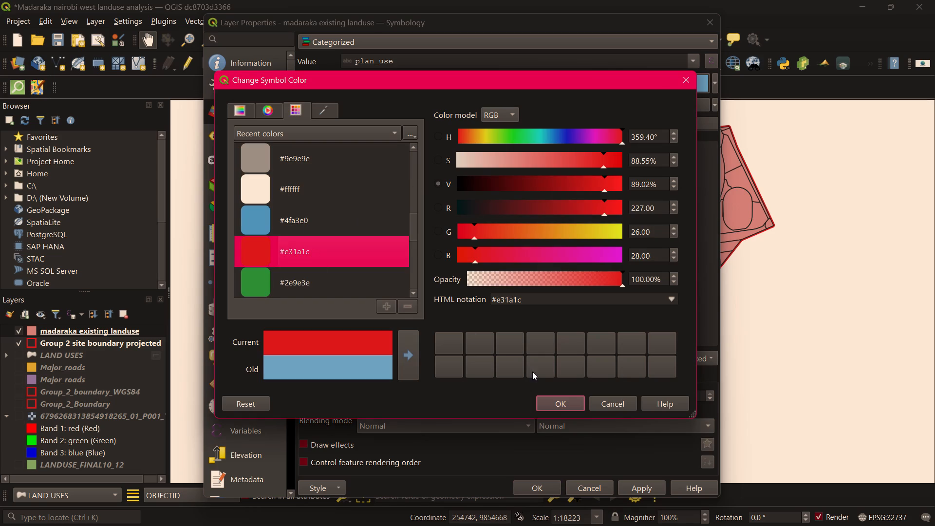
{"action": "left_click", "coordinate": [563, 402]}
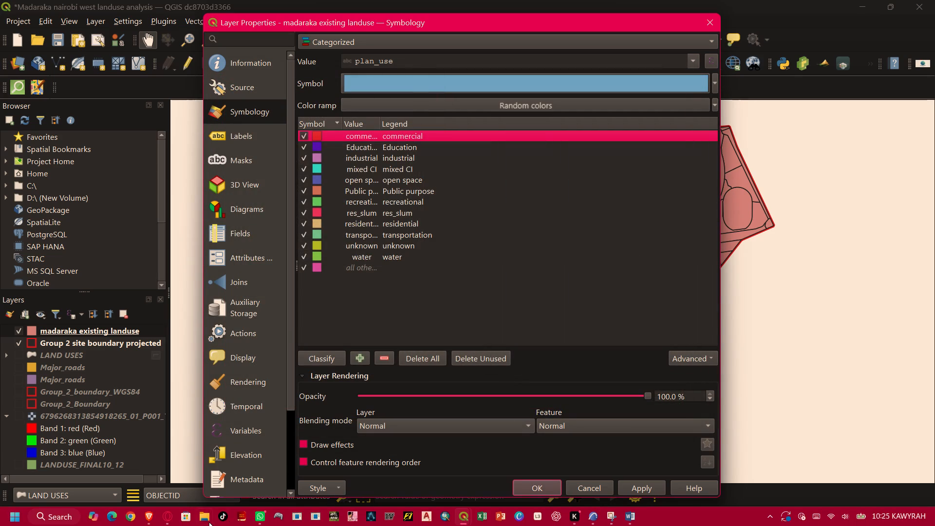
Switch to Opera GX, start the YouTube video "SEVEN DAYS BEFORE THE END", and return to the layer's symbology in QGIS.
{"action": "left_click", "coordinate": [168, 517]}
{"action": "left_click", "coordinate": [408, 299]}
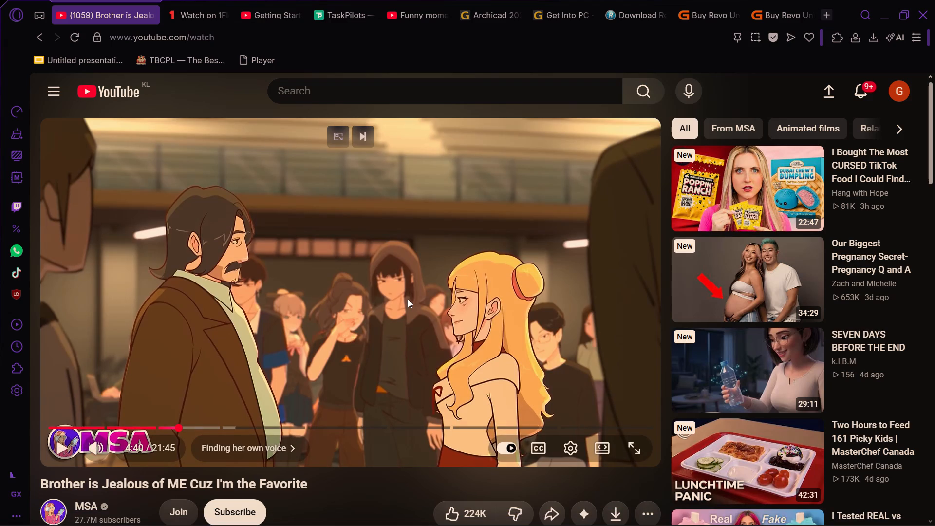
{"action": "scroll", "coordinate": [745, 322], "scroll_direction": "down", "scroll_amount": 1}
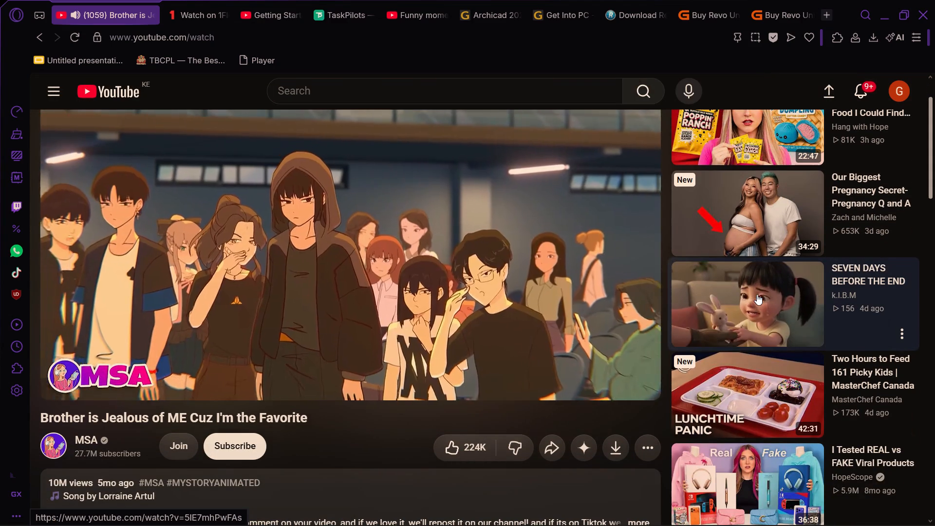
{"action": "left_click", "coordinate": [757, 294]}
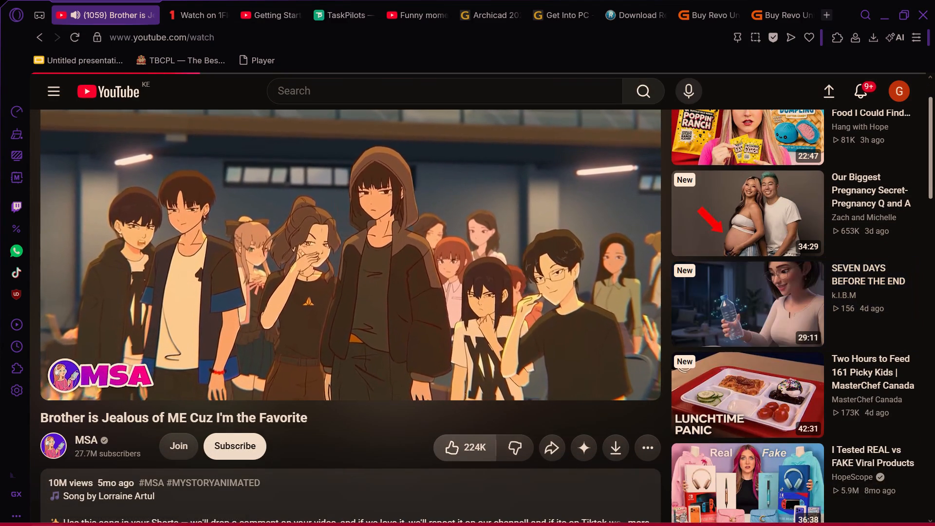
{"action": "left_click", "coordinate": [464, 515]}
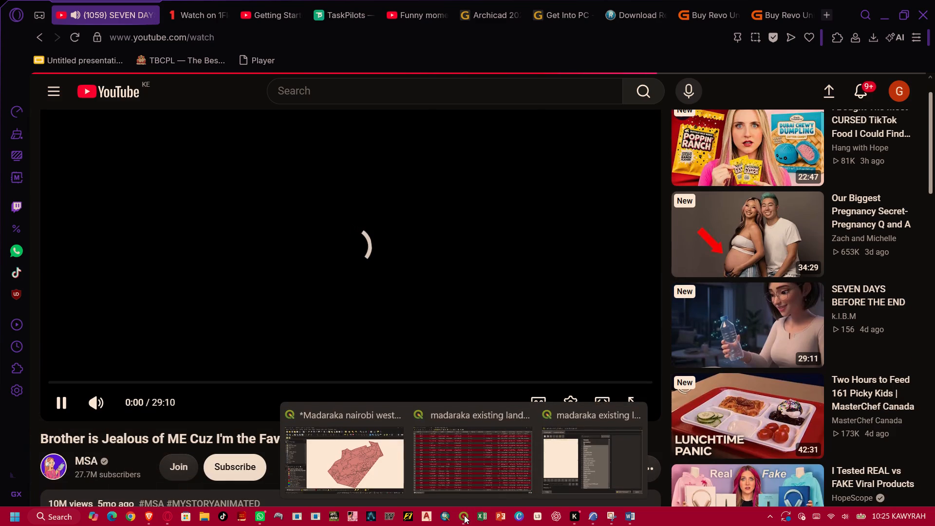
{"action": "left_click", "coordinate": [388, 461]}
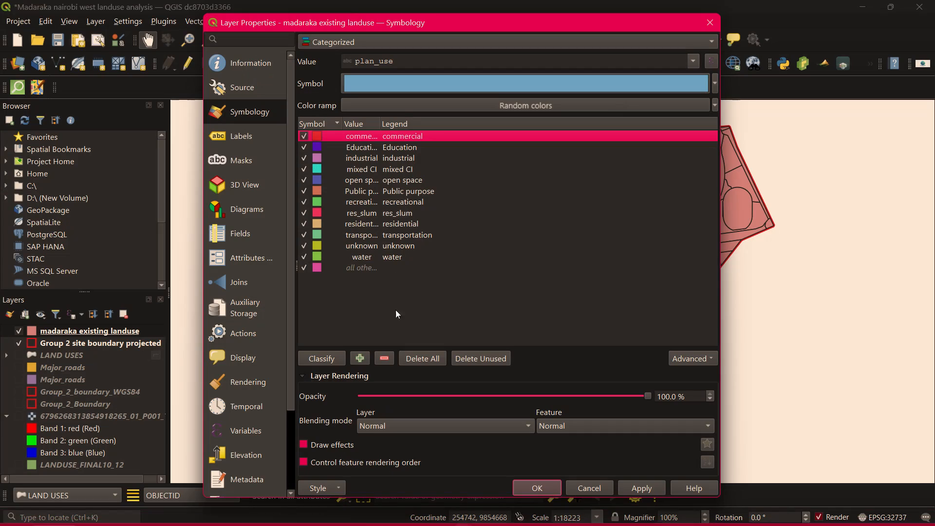
Set the Education class's symbol colour to the recent orange #f27f0d.
{"action": "left_click", "coordinate": [405, 150]}
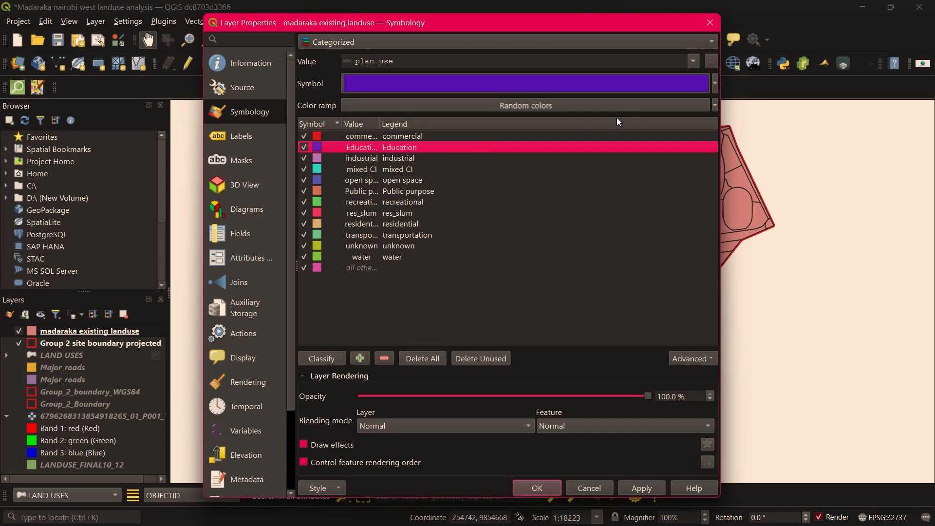
{"action": "left_click", "coordinate": [714, 83]}
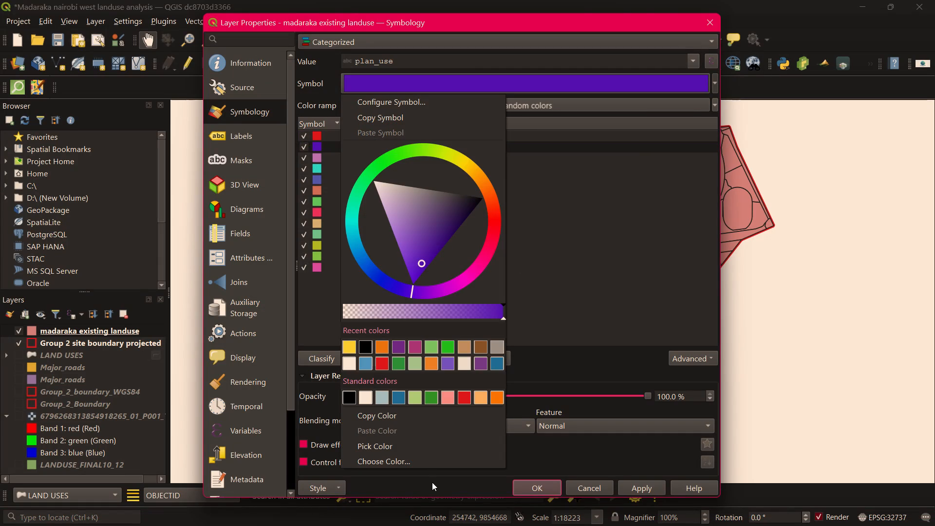
{"action": "left_click", "coordinate": [424, 461]}
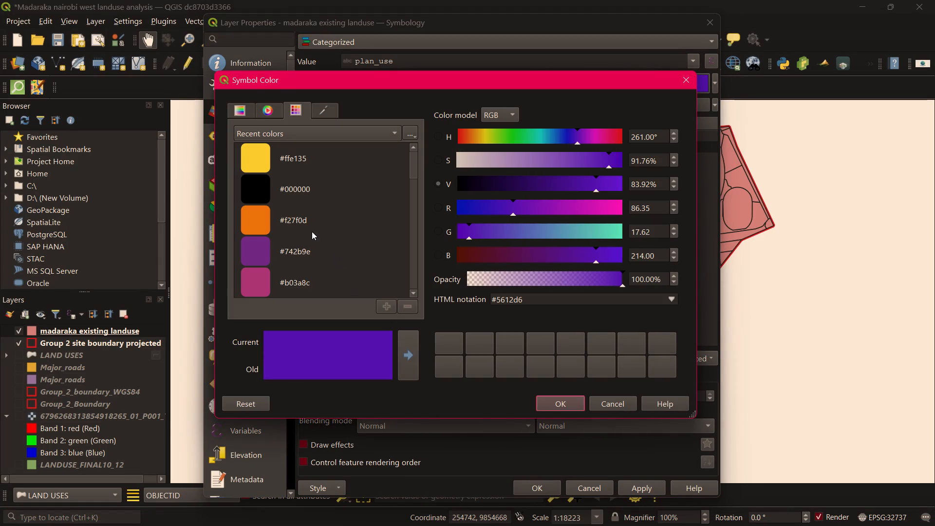
{"action": "scroll", "coordinate": [310, 226], "scroll_direction": "down", "scroll_amount": 7}
{"action": "scroll", "coordinate": [311, 227], "scroll_direction": "up", "scroll_amount": 4}
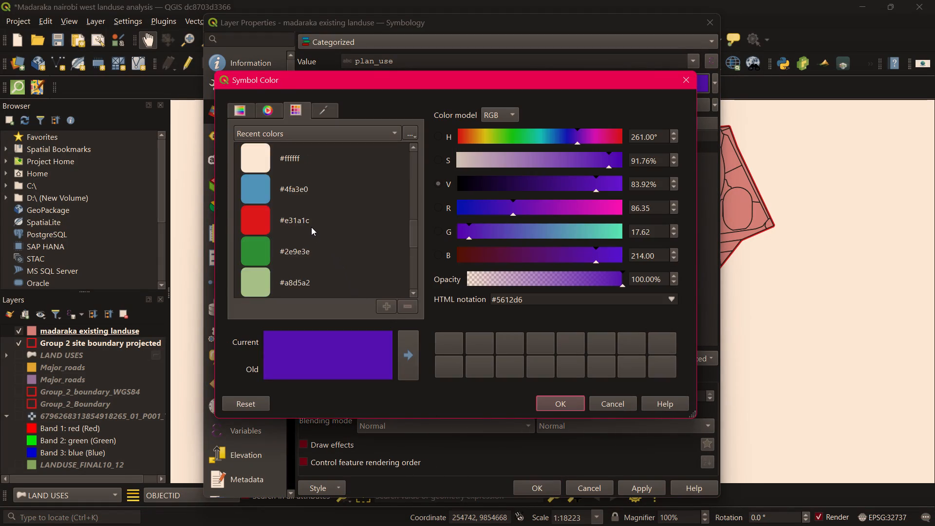
{"action": "scroll", "coordinate": [311, 227], "scroll_direction": "up", "scroll_amount": 12}
{"action": "left_click", "coordinate": [304, 220]}
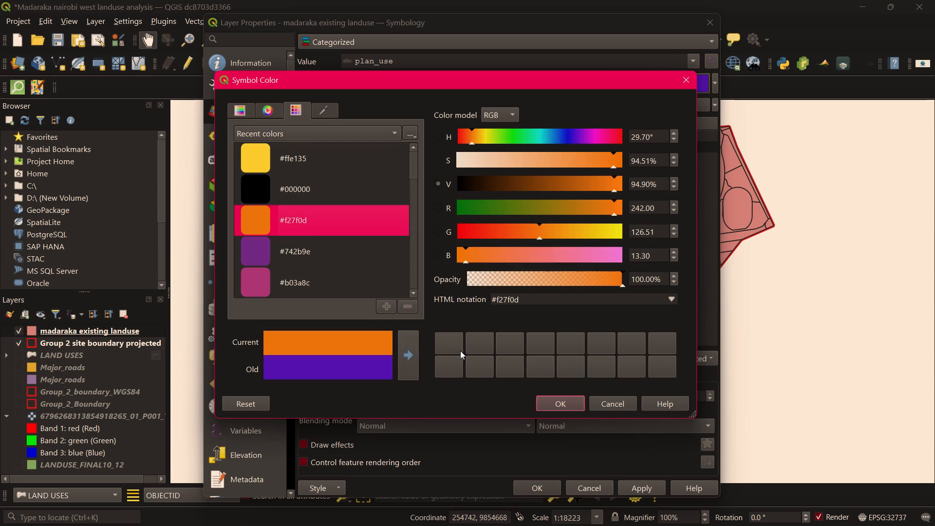
{"action": "left_click", "coordinate": [562, 403]}
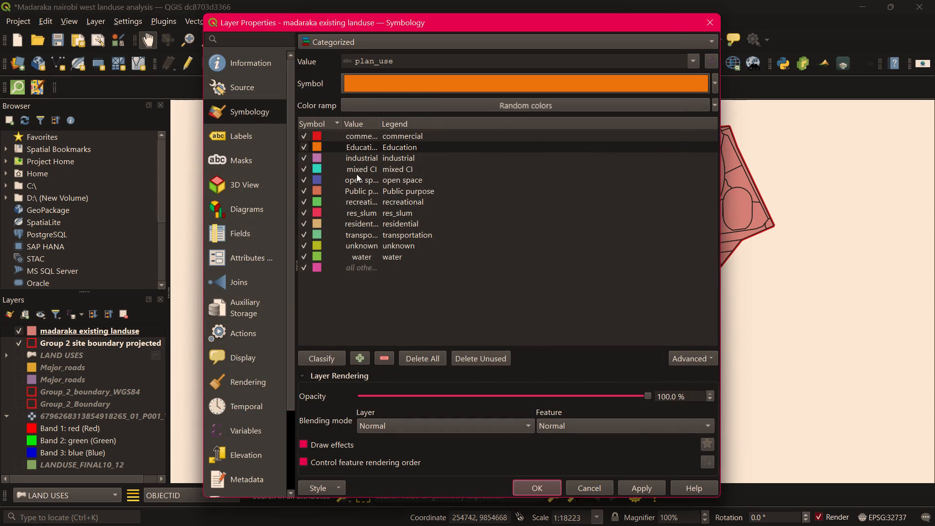
Change the industrial class's symbol colour to the recent purple #742b9e.
{"action": "right_click", "coordinate": [357, 159]}
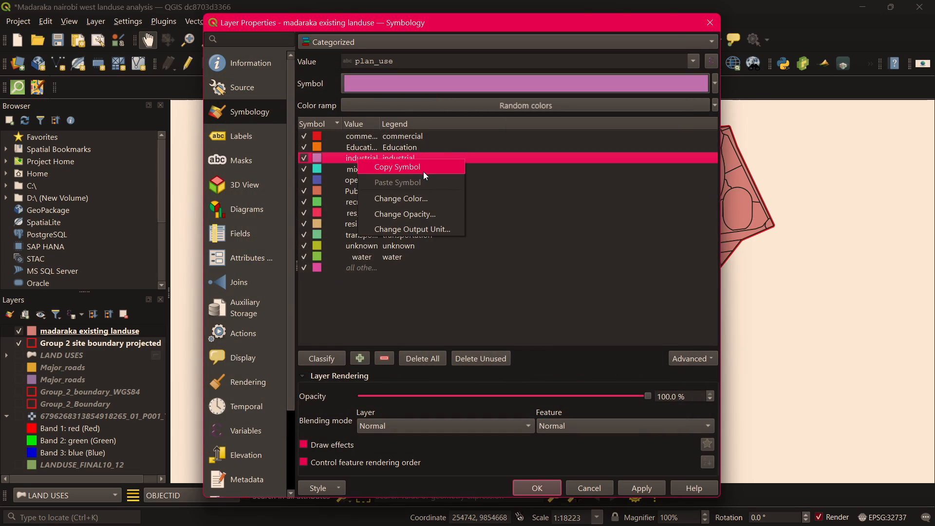
{"action": "left_click", "coordinate": [417, 203]}
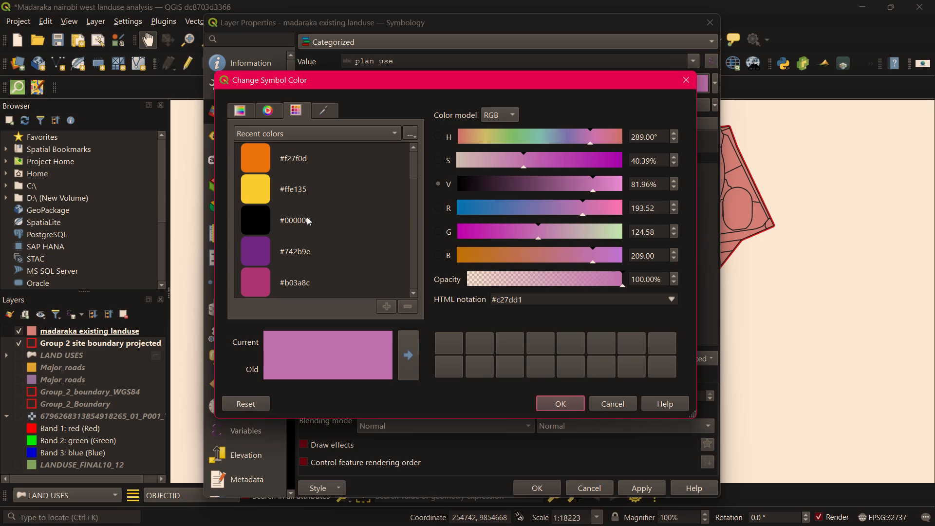
{"action": "left_click", "coordinate": [299, 260]}
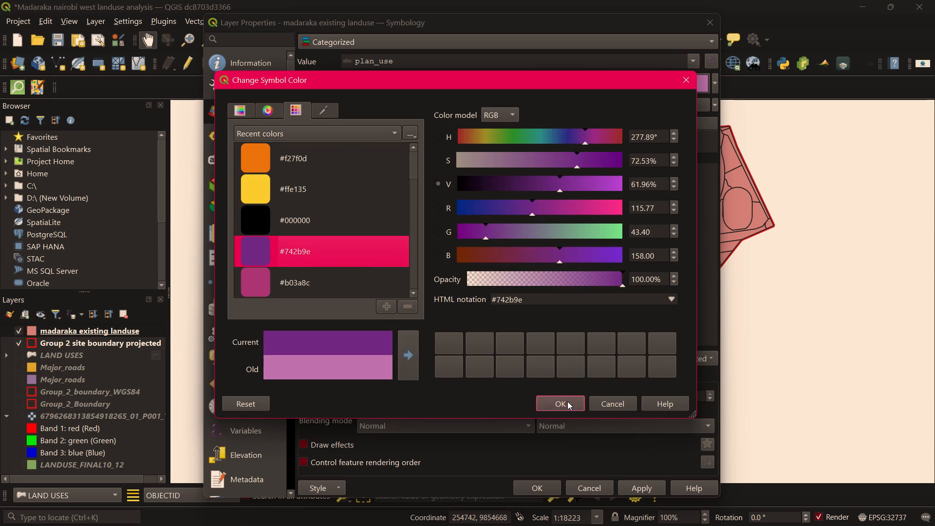
{"action": "left_click", "coordinate": [567, 401]}
Change the mixed CI class's symbol colour to the recent magenta #b03a8c.
{"action": "right_click", "coordinate": [357, 169]}
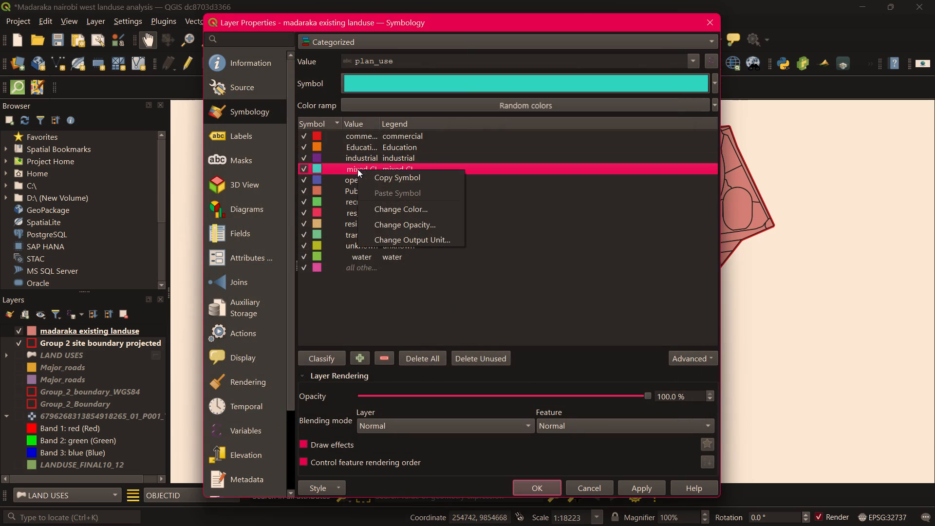
{"action": "left_click", "coordinate": [405, 210]}
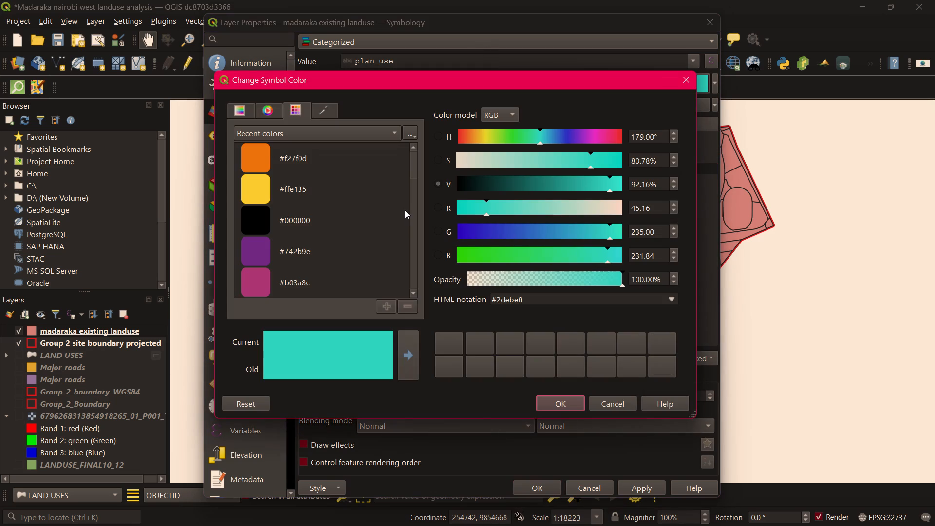
{"action": "scroll", "coordinate": [306, 245], "scroll_direction": "down", "scroll_amount": 1}
{"action": "left_click", "coordinate": [306, 192]}
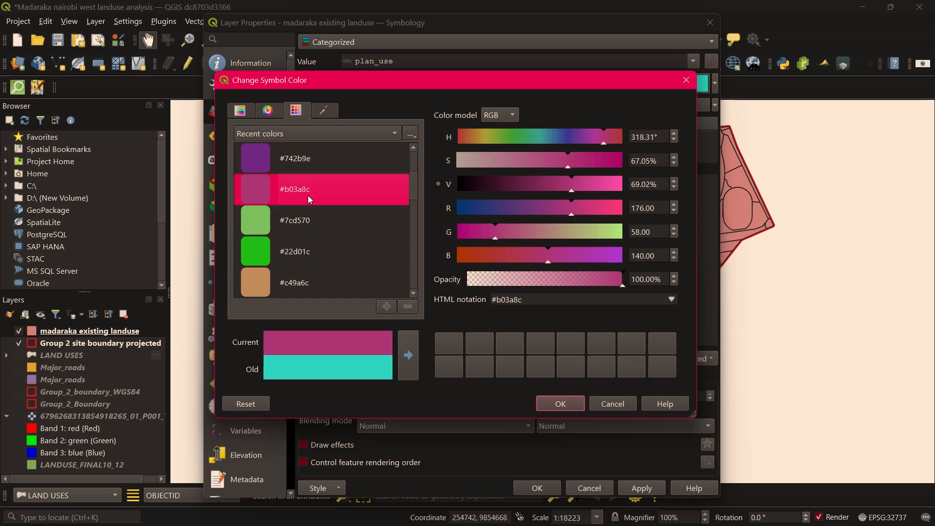
{"action": "left_click", "coordinate": [575, 408]}
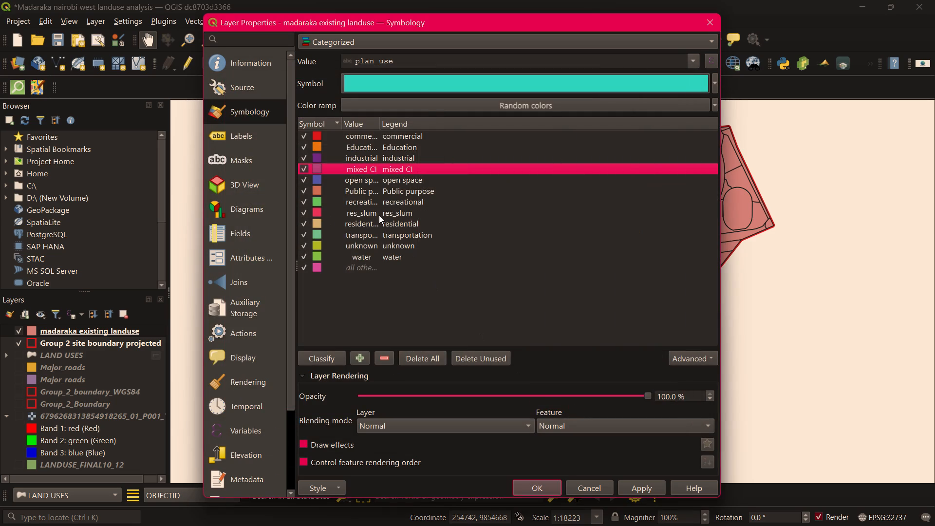
Change the open space class's symbol colour to the recent light green #7cd570.
{"action": "right_click", "coordinate": [373, 177]}
{"action": "left_click", "coordinate": [420, 216]}
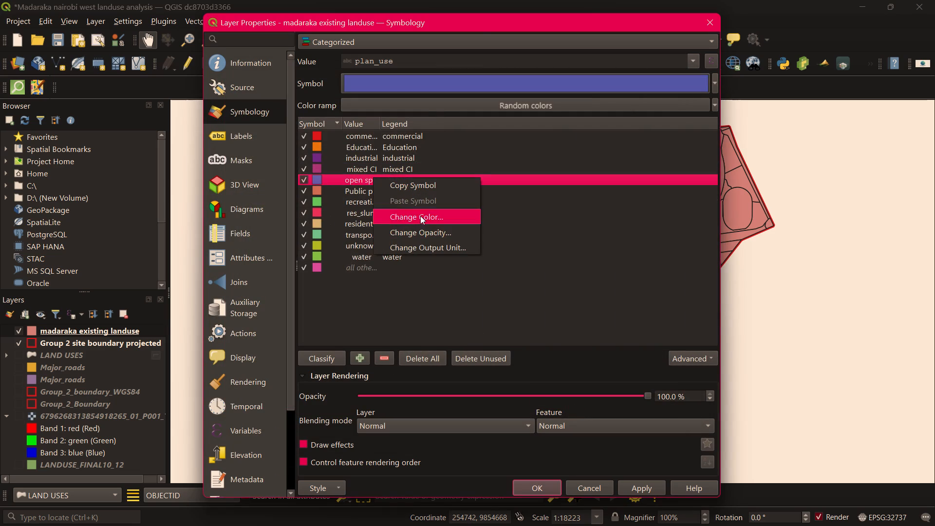
{"action": "scroll", "coordinate": [312, 233], "scroll_direction": "down", "scroll_amount": 1}
{"action": "left_click", "coordinate": [307, 215]}
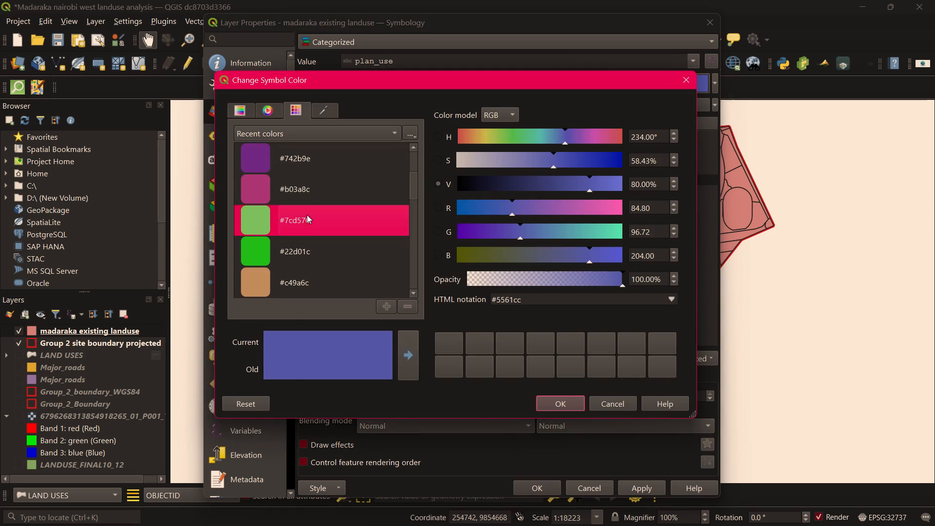
{"action": "left_click", "coordinate": [569, 400]}
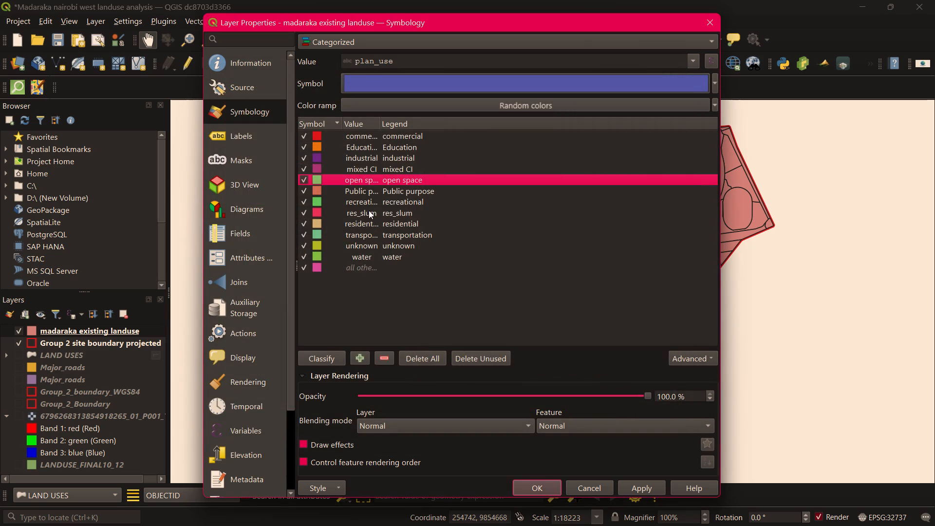
Change the Public purpose class's symbol colour to the recent yellow #ffe135.
{"action": "right_click", "coordinate": [372, 192]}
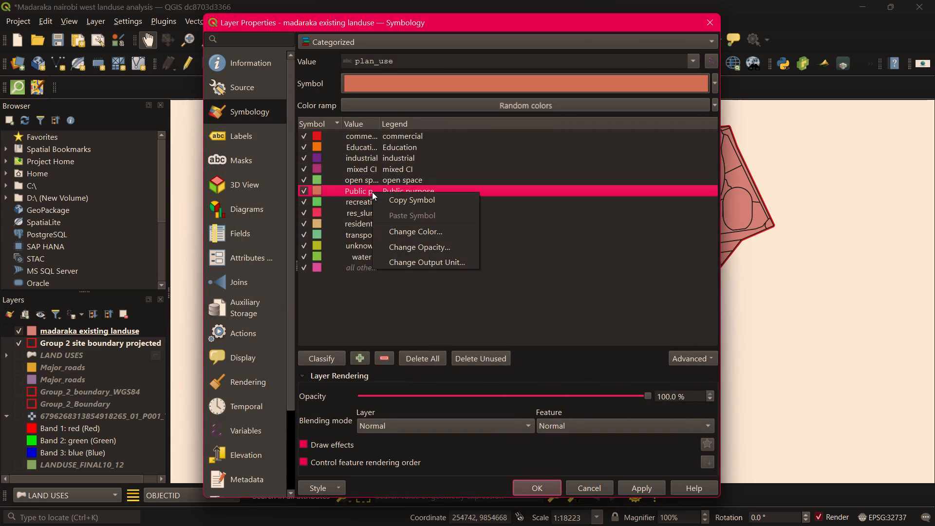
{"action": "left_click", "coordinate": [401, 232]}
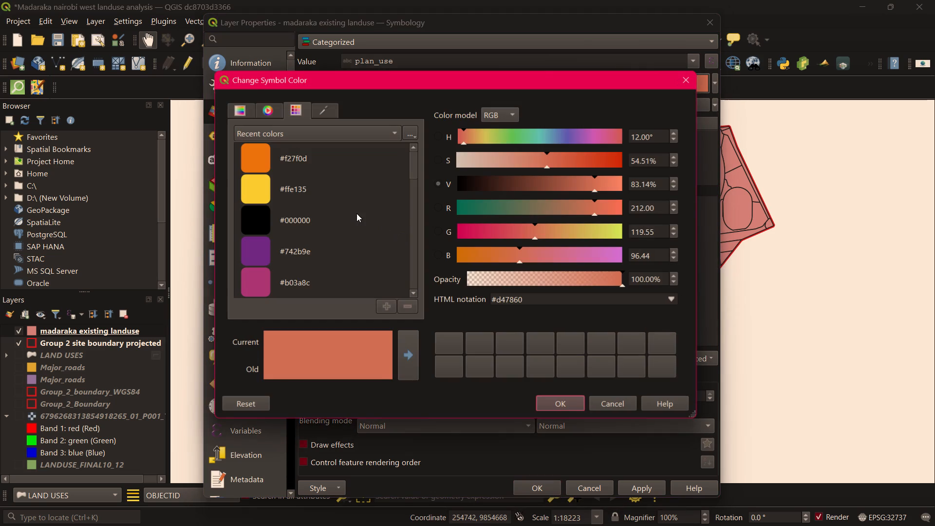
{"action": "scroll", "coordinate": [355, 217], "scroll_direction": "down", "scroll_amount": 2}
{"action": "left_click", "coordinate": [310, 157]}
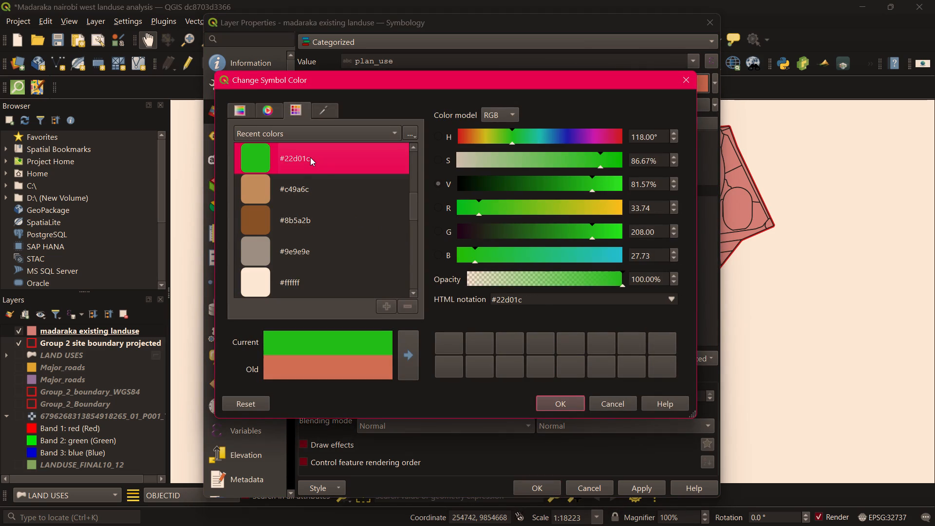
{"action": "scroll", "coordinate": [328, 186], "scroll_direction": "up", "scroll_amount": 1}
{"action": "scroll", "coordinate": [319, 207], "scroll_direction": "down", "scroll_amount": 3}
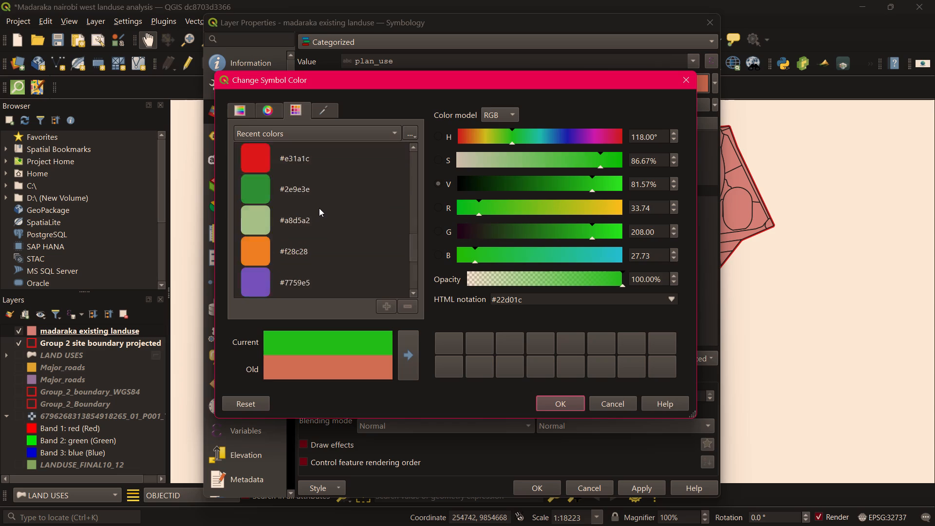
{"action": "scroll", "coordinate": [319, 208], "scroll_direction": "down", "scroll_amount": 1}
{"action": "scroll", "coordinate": [319, 208], "scroll_direction": "up", "scroll_amount": 7}
{"action": "left_click", "coordinate": [305, 192]}
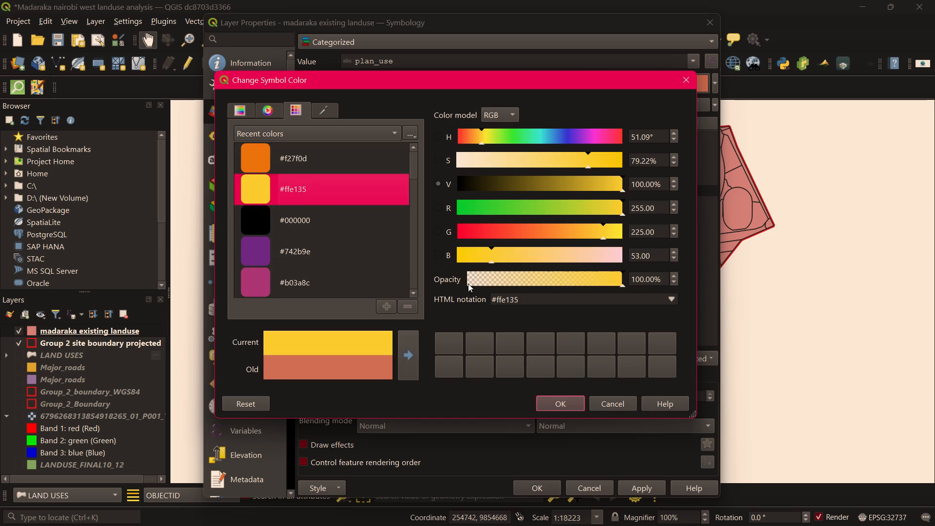
{"action": "left_click", "coordinate": [561, 411]}
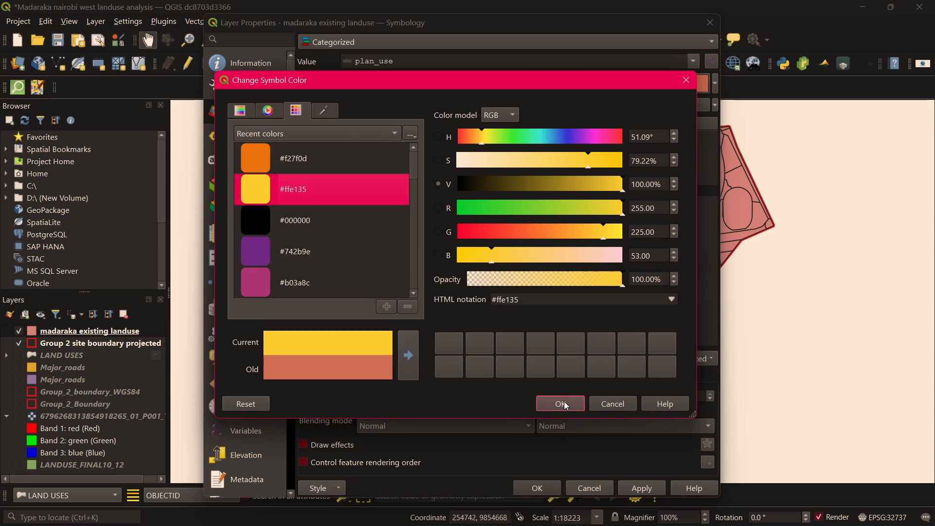
{"action": "left_click", "coordinate": [564, 401]}
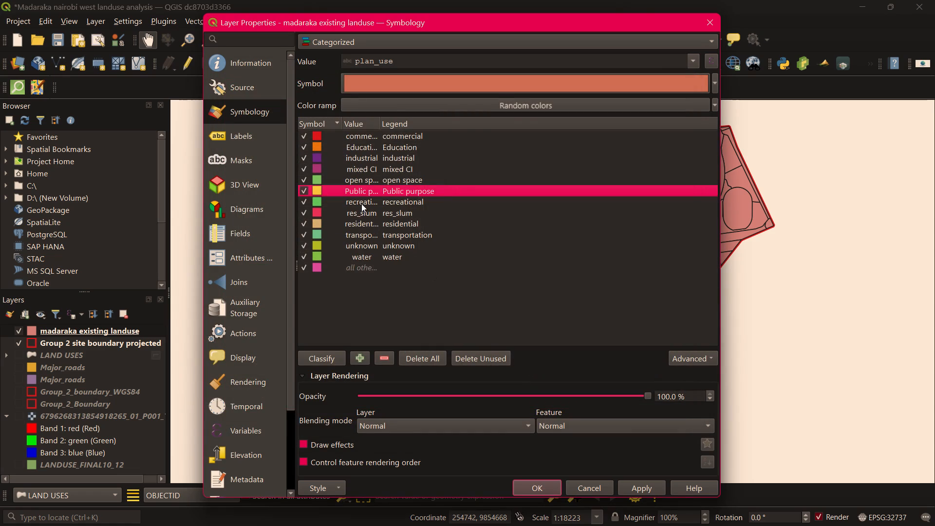
Change the recreational class's symbol colour to the recent bright green #22d01c.
{"action": "right_click", "coordinate": [362, 202]}
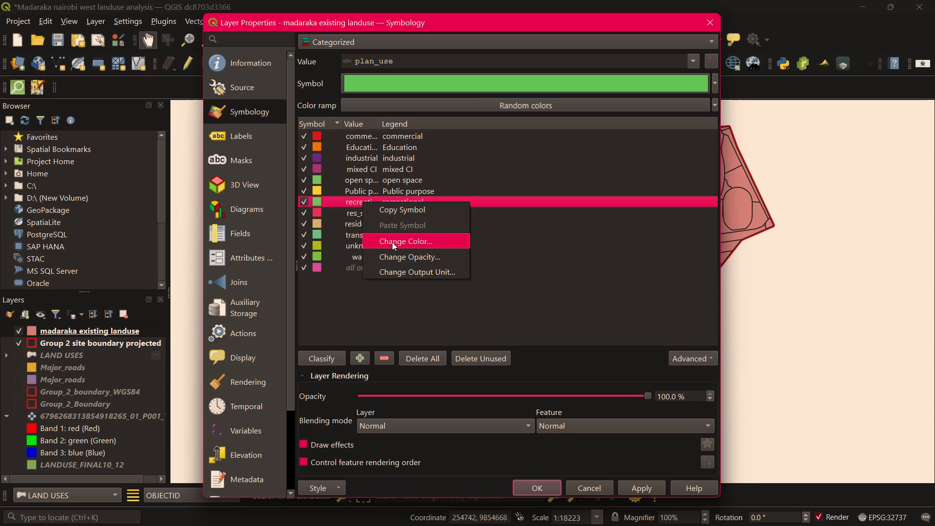
{"action": "left_click", "coordinate": [392, 242]}
{"action": "scroll", "coordinate": [345, 224], "scroll_direction": "down", "scroll_amount": 1}
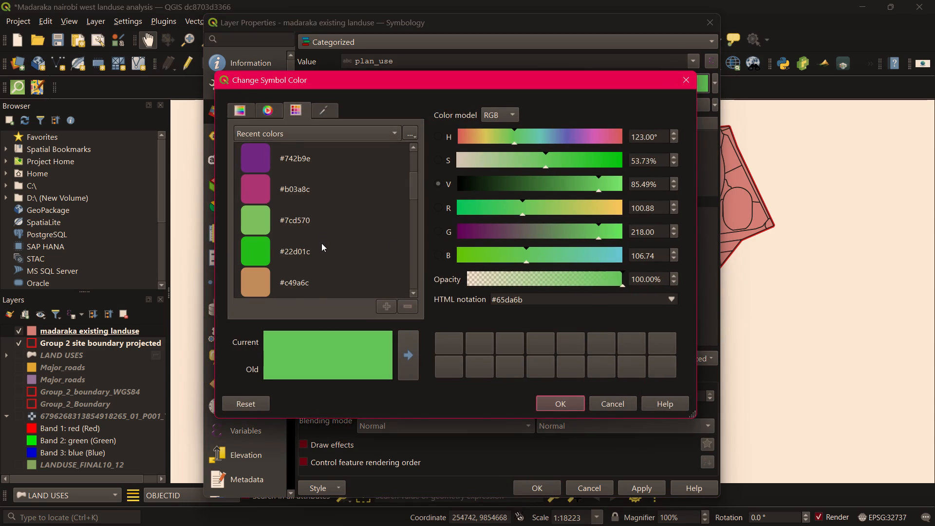
{"action": "left_click", "coordinate": [321, 243]}
{"action": "left_click", "coordinate": [557, 406]}
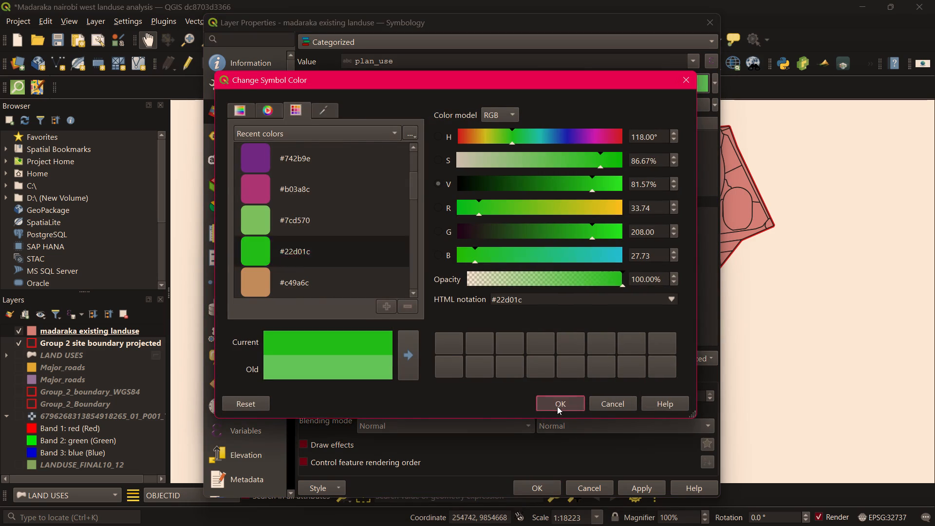
Change the res_slum class's symbol colour to the recent light brown #c49a6c.
{"action": "right_click", "coordinate": [403, 215]}
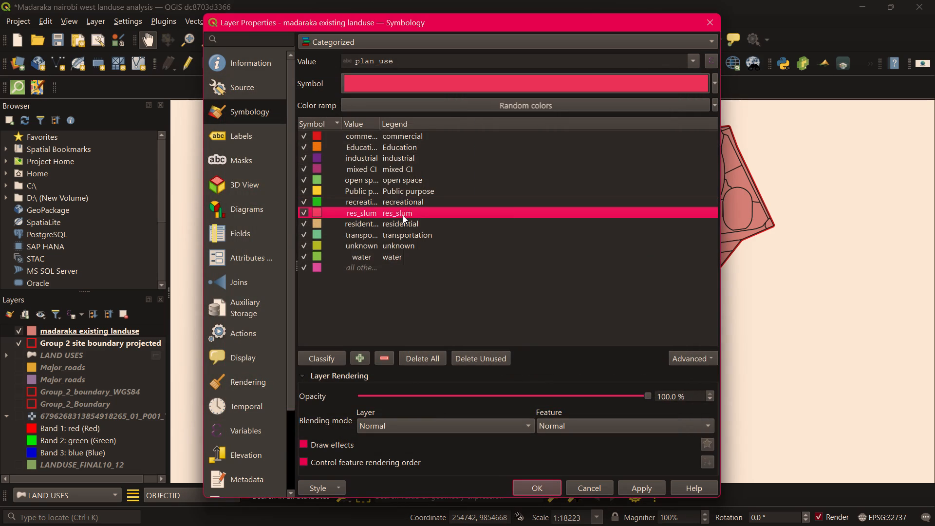
{"action": "left_click", "coordinate": [449, 257]}
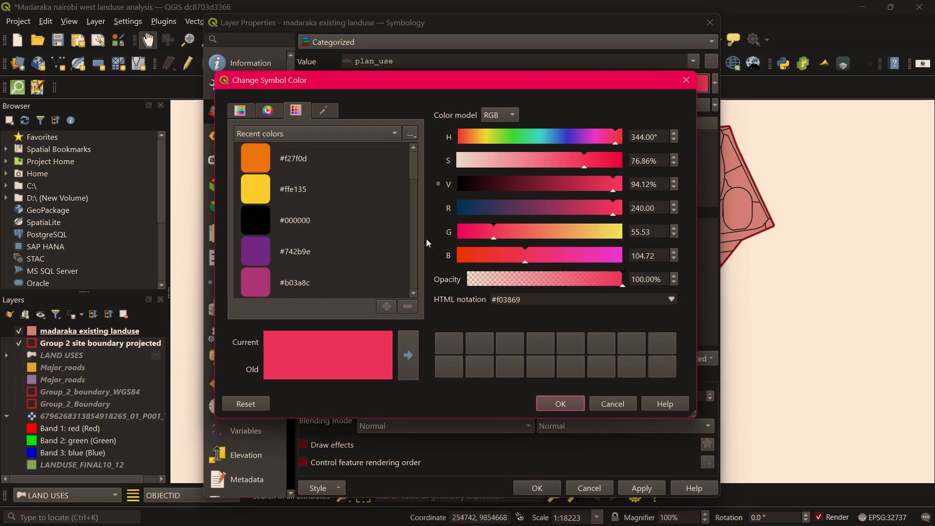
{"action": "scroll", "coordinate": [310, 208], "scroll_direction": "down", "scroll_amount": 3}
{"action": "scroll", "coordinate": [311, 210], "scroll_direction": "up", "scroll_amount": 1}
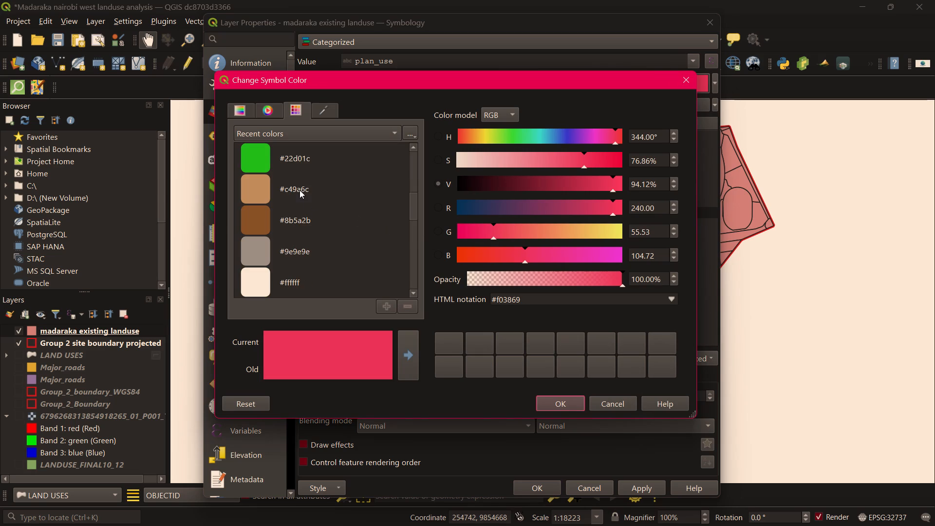
{"action": "left_click", "coordinate": [299, 188]}
{"action": "left_click", "coordinate": [570, 400]}
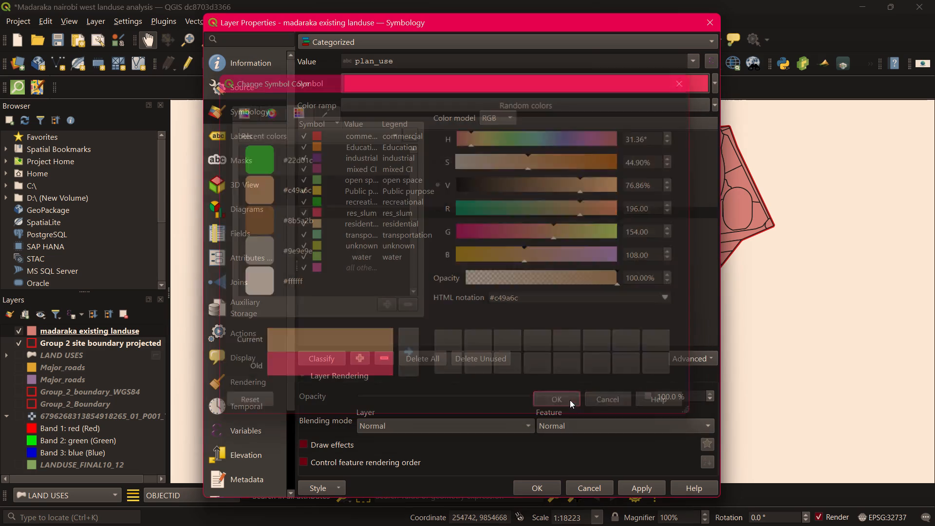
Change the residential class's symbol colour to the recent dark brown #8b5a2b.
{"action": "right_click", "coordinate": [398, 227]}
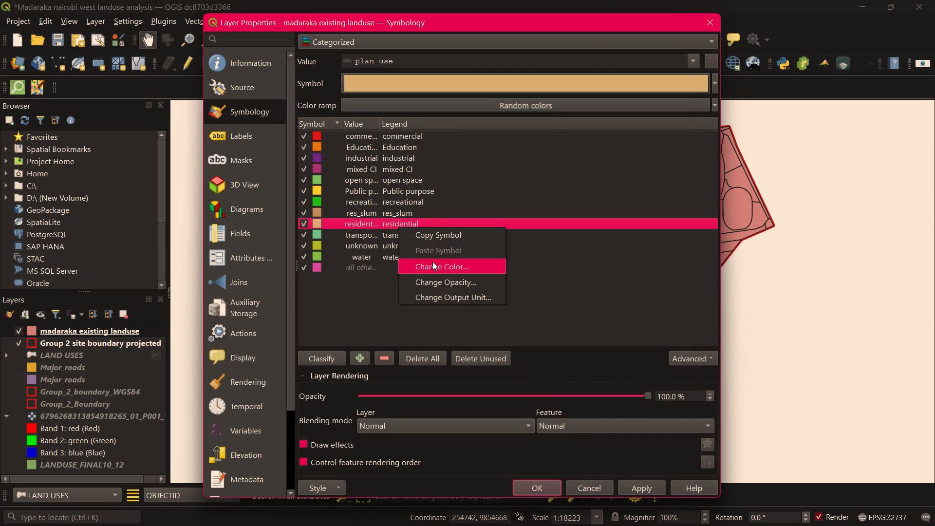
{"action": "left_click", "coordinate": [435, 264]}
{"action": "scroll", "coordinate": [309, 219], "scroll_direction": "down", "scroll_amount": 3}
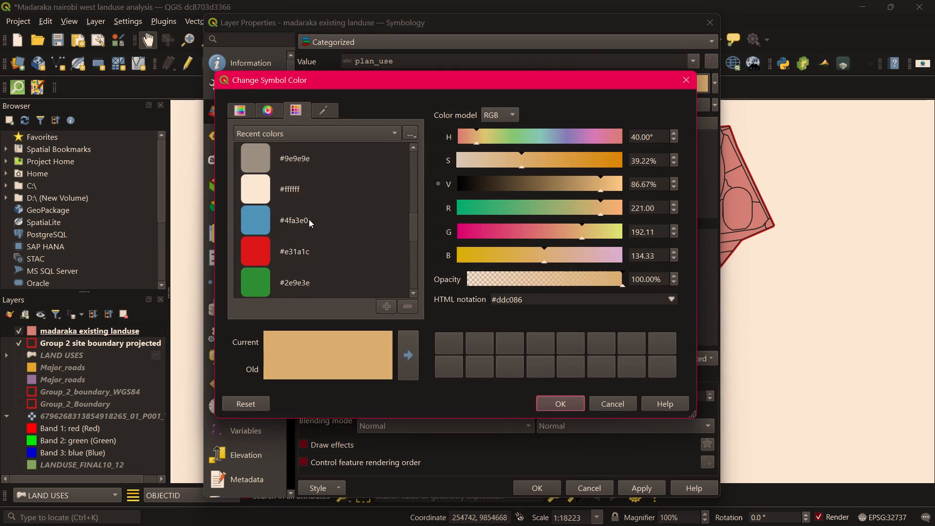
{"action": "scroll", "coordinate": [309, 219], "scroll_direction": "up", "scroll_amount": 2}
{"action": "scroll", "coordinate": [309, 221], "scroll_direction": "down", "scroll_amount": 1}
{"action": "left_click", "coordinate": [299, 219]}
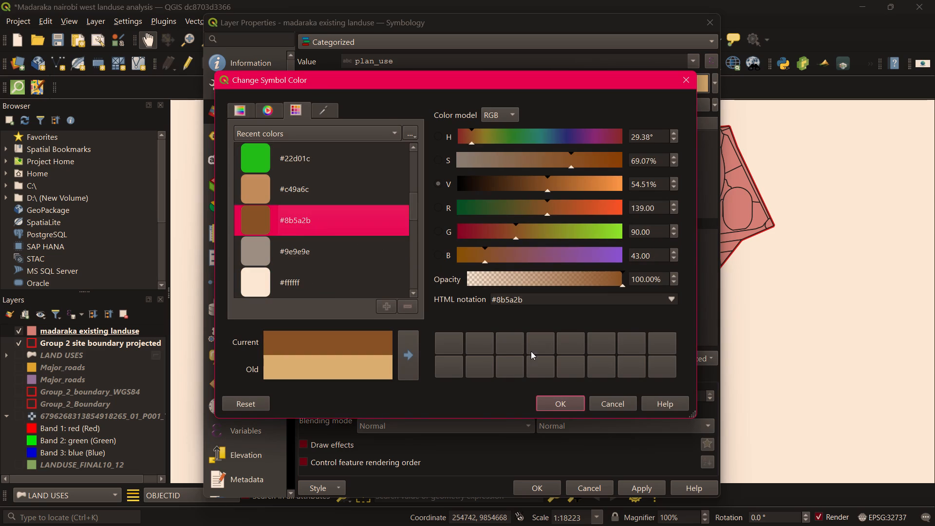
{"action": "left_click", "coordinate": [565, 404]}
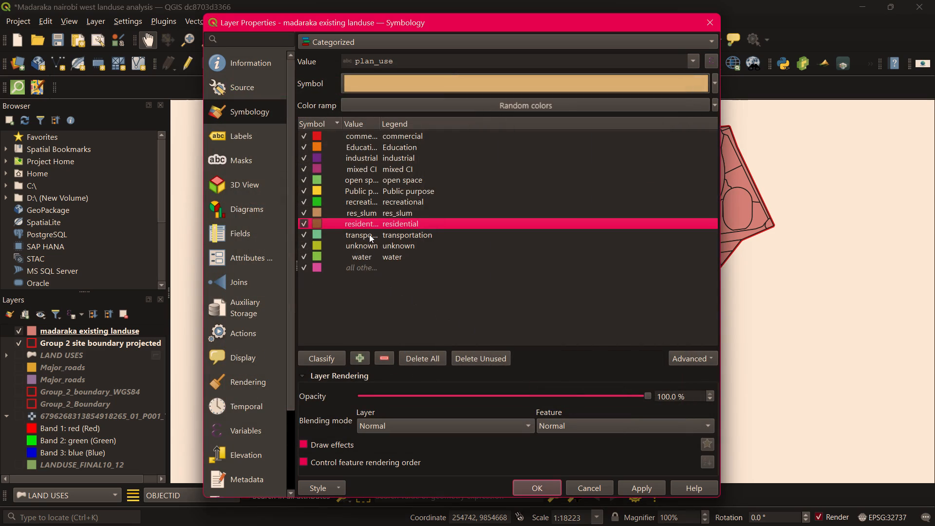
Change the transportation class's symbol colour to the recent grey #9e9e9e.
{"action": "right_click", "coordinate": [369, 234]}
{"action": "left_click", "coordinate": [411, 275]}
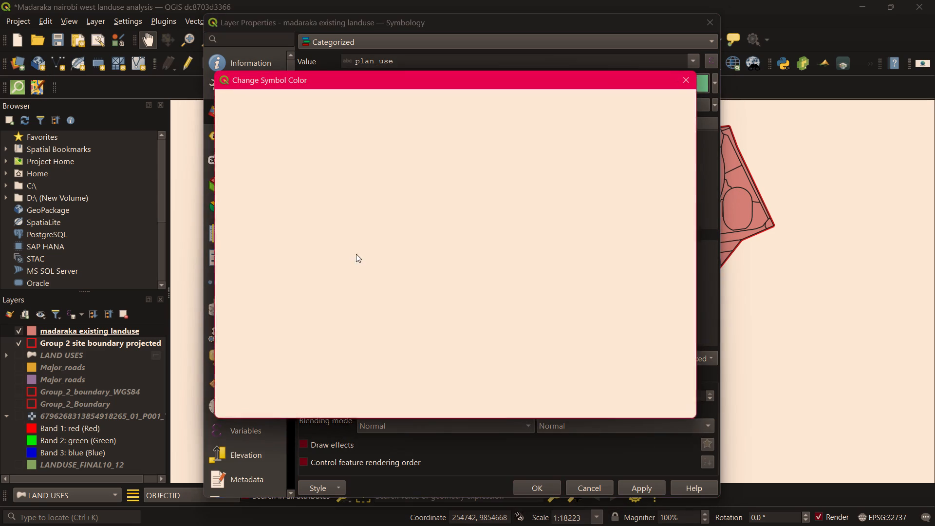
{"action": "scroll", "coordinate": [326, 210], "scroll_direction": "down", "scroll_amount": 3}
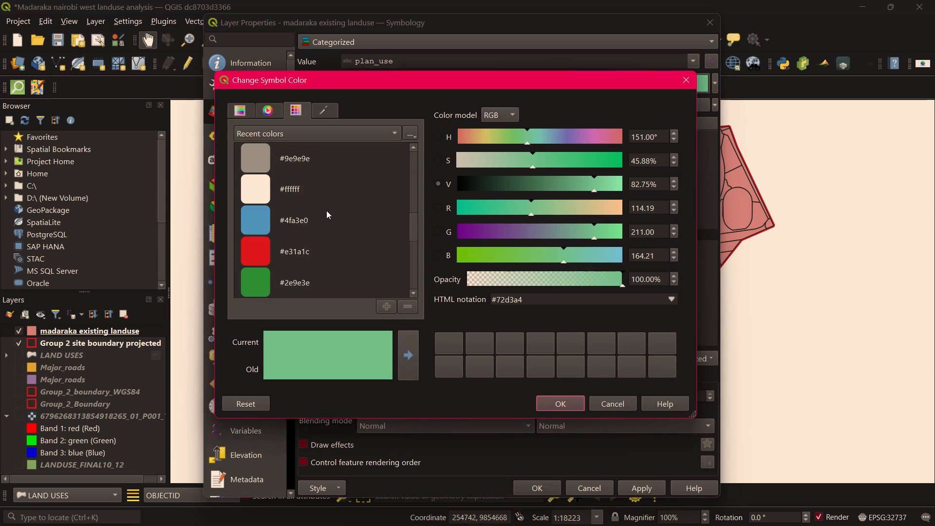
{"action": "left_click", "coordinate": [311, 168]}
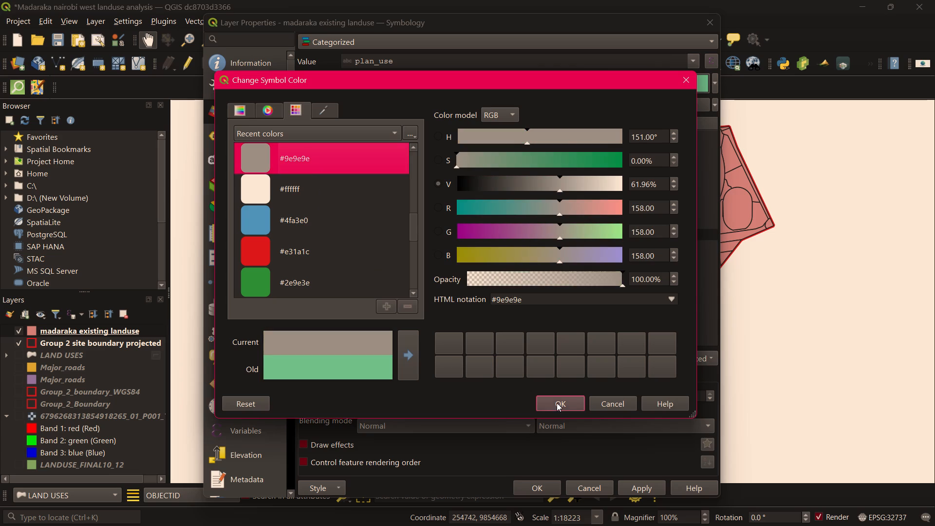
{"action": "left_click", "coordinate": [557, 403]}
Change the unknown class's symbol colour to light grey #e3e3e3 by darkening the recent white #ffffff.
{"action": "right_click", "coordinate": [371, 244]}
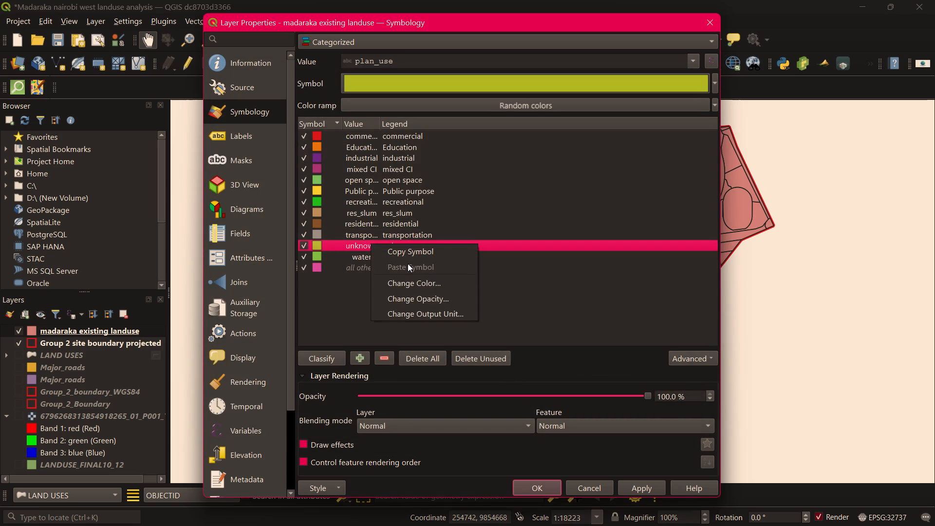
{"action": "left_click", "coordinate": [416, 284]}
{"action": "scroll", "coordinate": [313, 228], "scroll_direction": "down", "scroll_amount": 4}
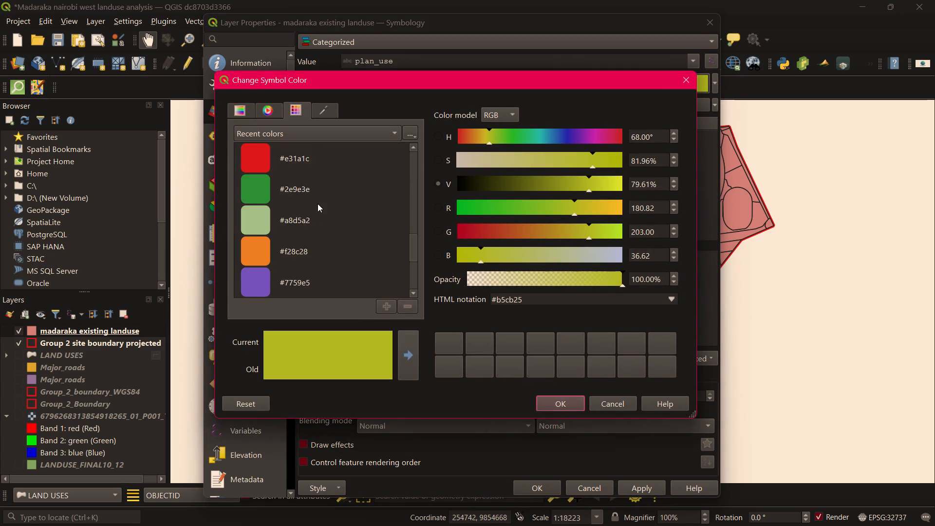
{"action": "scroll", "coordinate": [318, 204], "scroll_direction": "up", "scroll_amount": 1}
{"action": "left_click", "coordinate": [314, 190]}
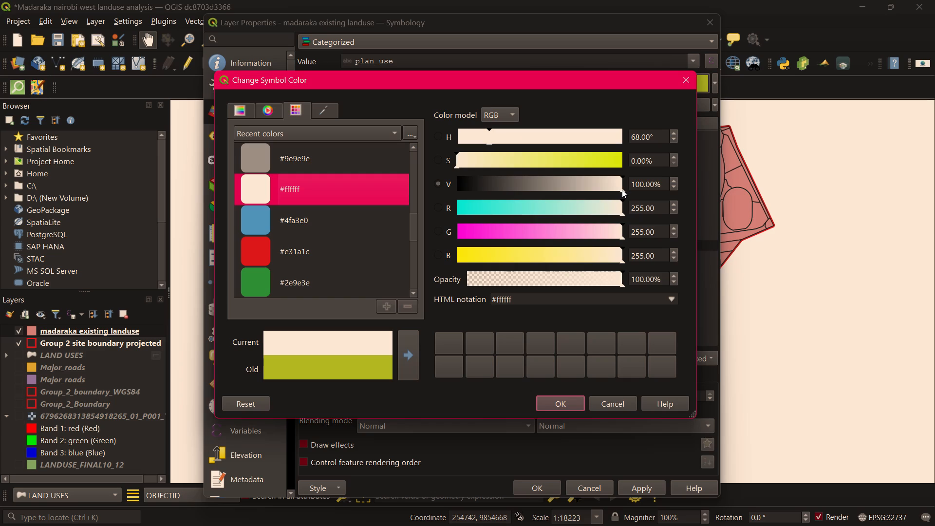
{"action": "left_click_drag", "start_coordinate": [622, 189], "coordinate": [604, 187]}
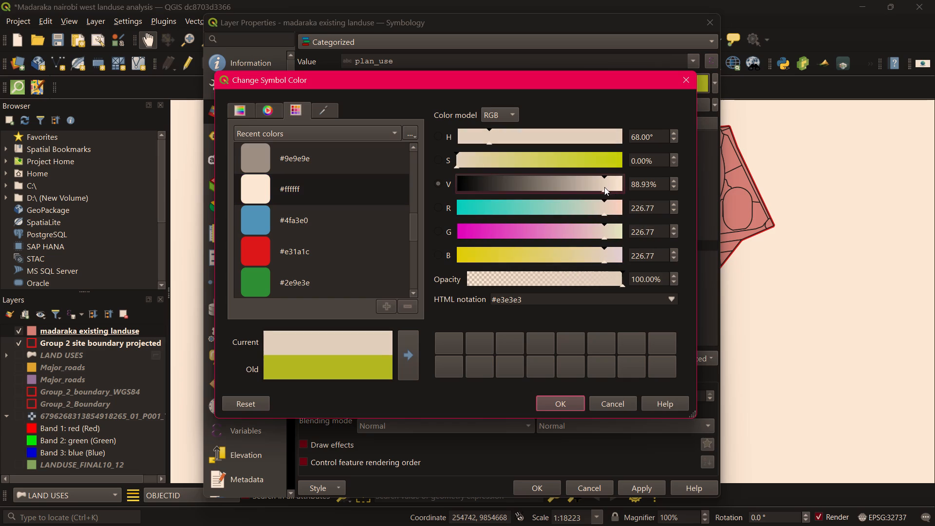
{"action": "left_click", "coordinate": [569, 409]}
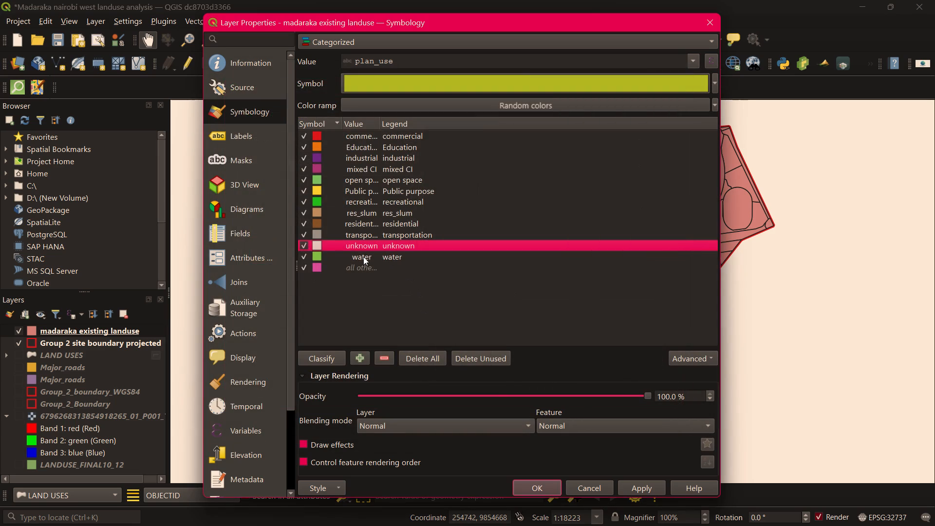
Change the water class's symbol colour to blue, about #44a3e0, by slightly reducing the red in the recent #4fa3e0.
{"action": "right_click", "coordinate": [363, 257]}
{"action": "left_click", "coordinate": [397, 300]}
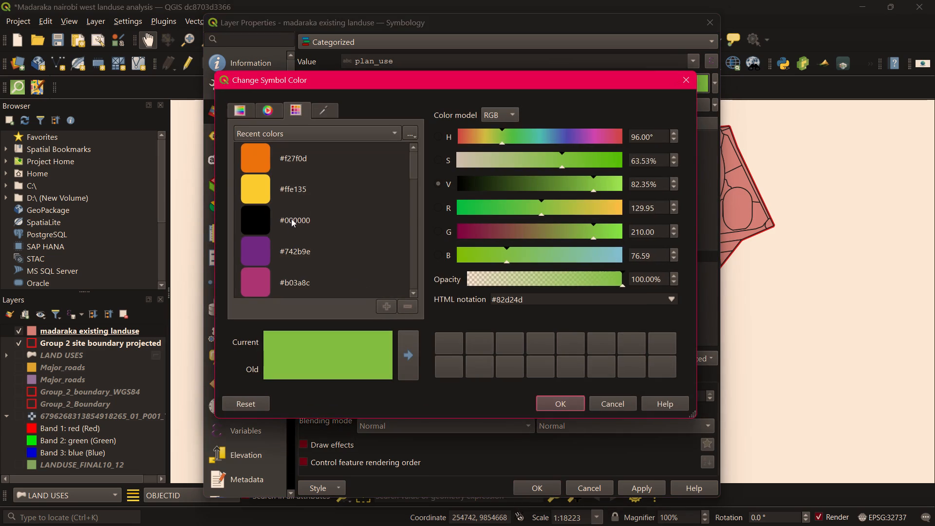
{"action": "scroll", "coordinate": [321, 225], "scroll_direction": "down", "scroll_amount": 7}
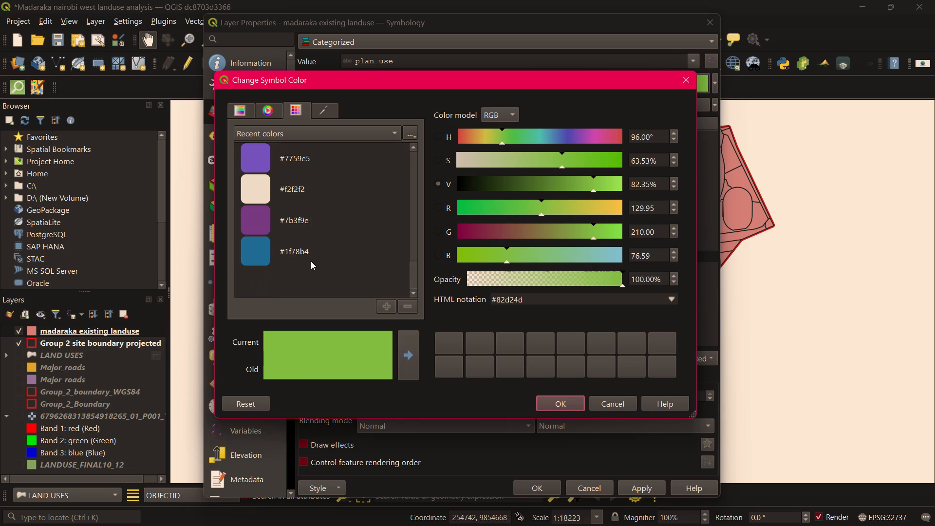
{"action": "scroll", "coordinate": [311, 261], "scroll_direction": "down", "scroll_amount": 1}
{"action": "left_click", "coordinate": [301, 246]}
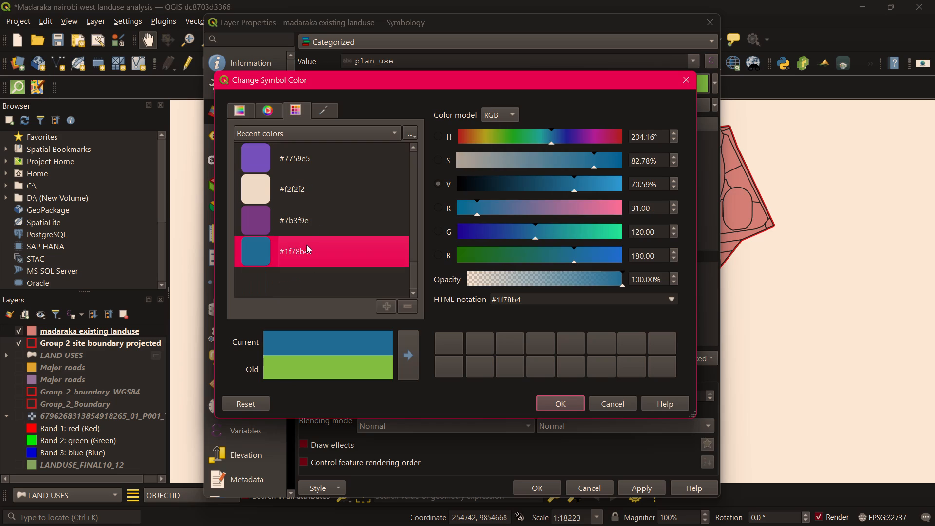
{"action": "scroll", "coordinate": [316, 221], "scroll_direction": "up", "scroll_amount": 3}
{"action": "left_click", "coordinate": [308, 275]}
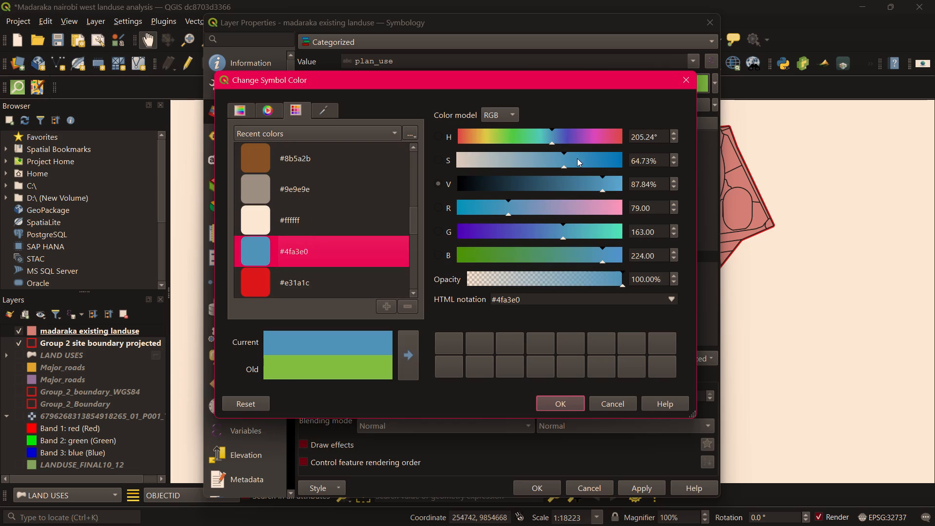
{"action": "left_click_drag", "start_coordinate": [506, 215], "coordinate": [498, 216]}
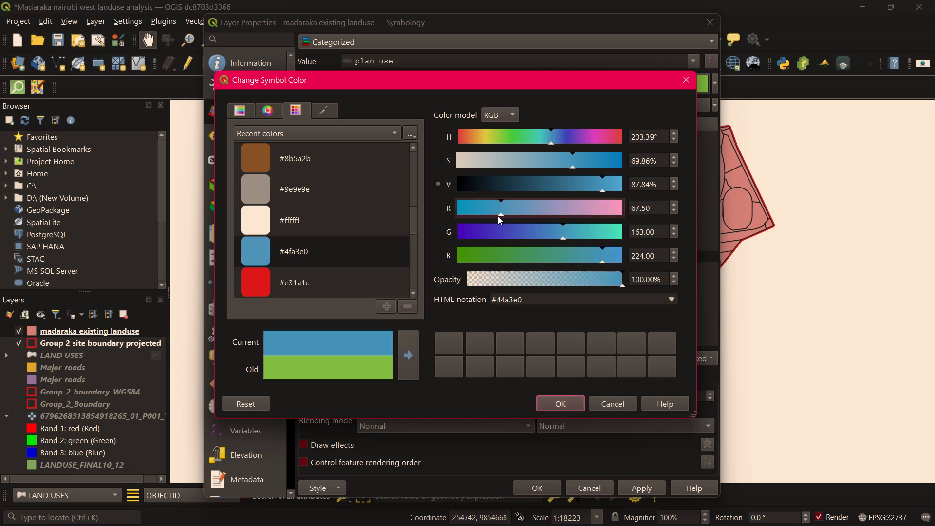
{"action": "left_click_drag", "start_coordinate": [498, 216], "coordinate": [498, 217]}
{"action": "left_click", "coordinate": [561, 400]}
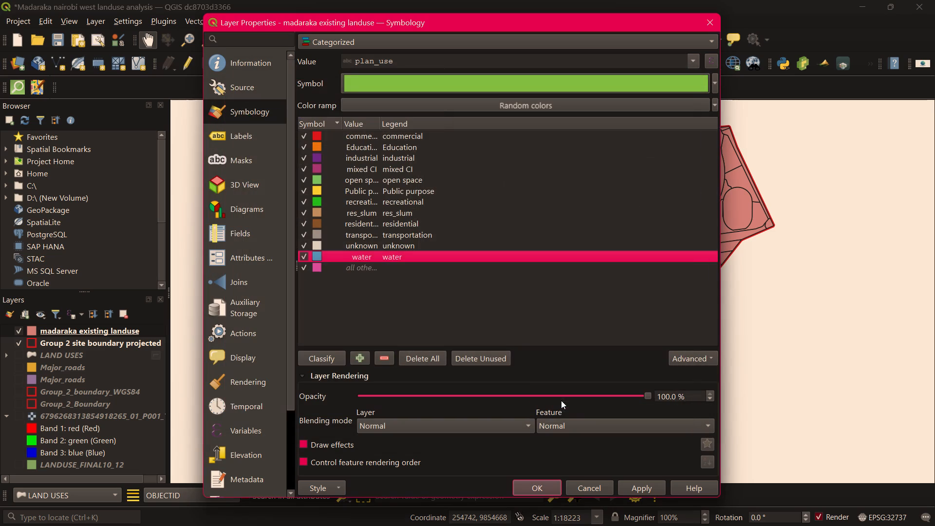
Delete the catch-all class for all other values from the categorized list.
{"action": "left_click", "coordinate": [373, 268]}
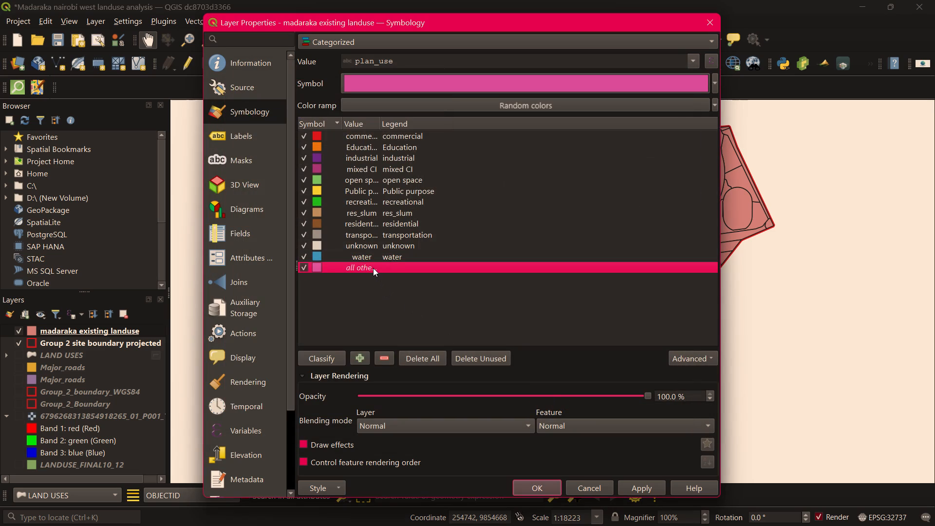
{"action": "left_click", "coordinate": [304, 269]}
{"action": "left_click", "coordinate": [387, 355]}
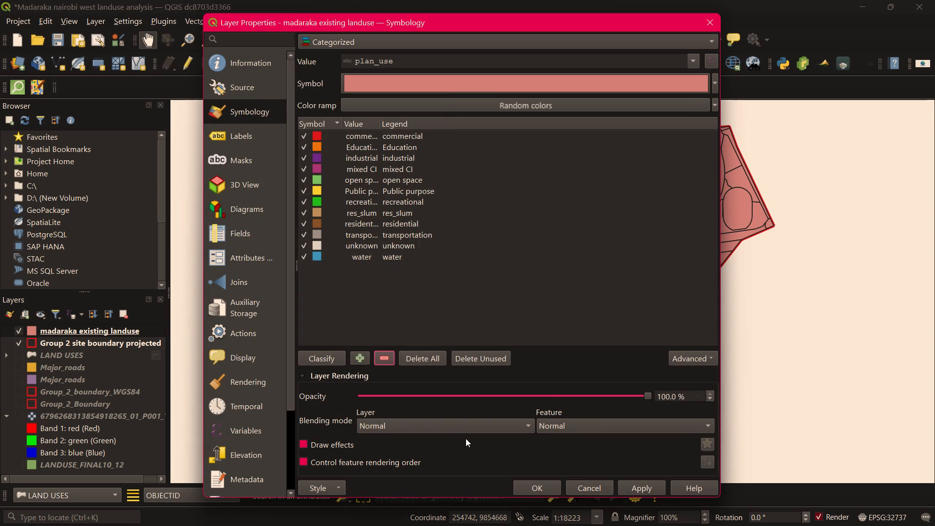
Apply the categorized symbology to the madaraka existing landuse layer and close its properties.
{"action": "left_click", "coordinate": [644, 487]}
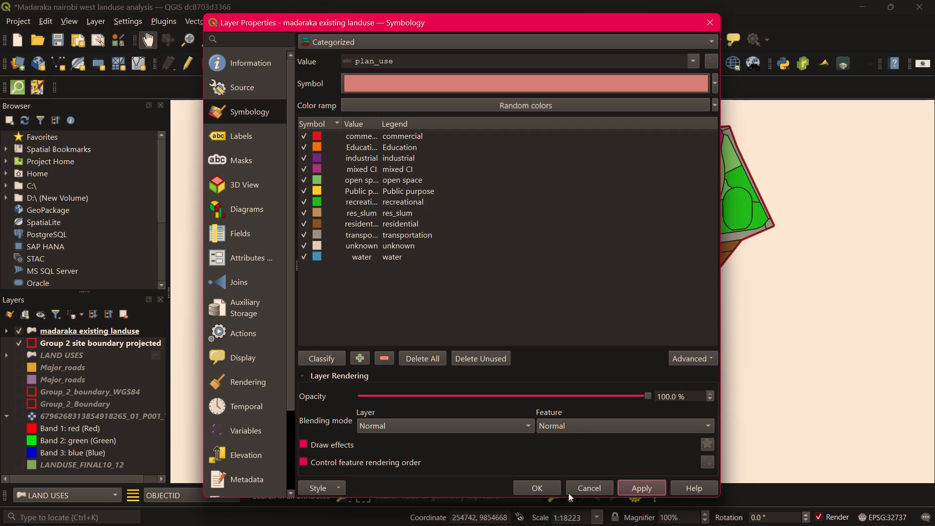
{"action": "left_click", "coordinate": [549, 487]}
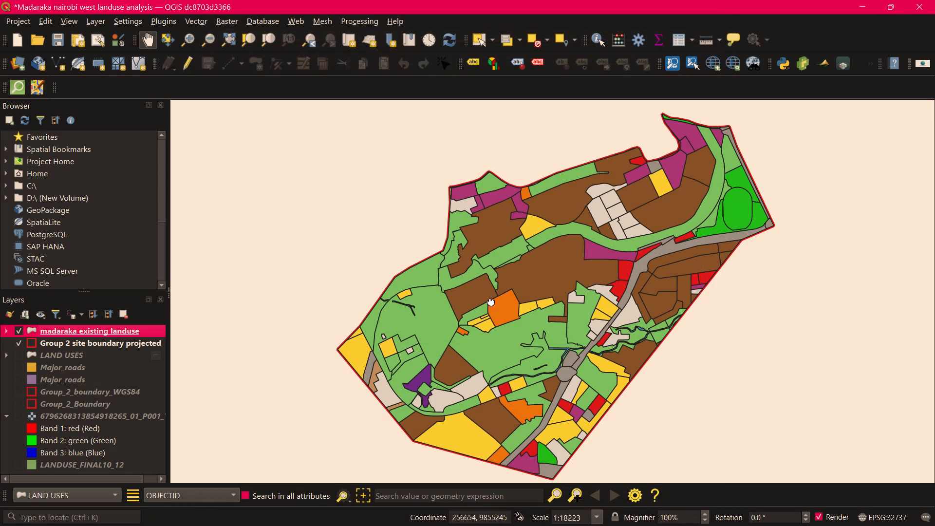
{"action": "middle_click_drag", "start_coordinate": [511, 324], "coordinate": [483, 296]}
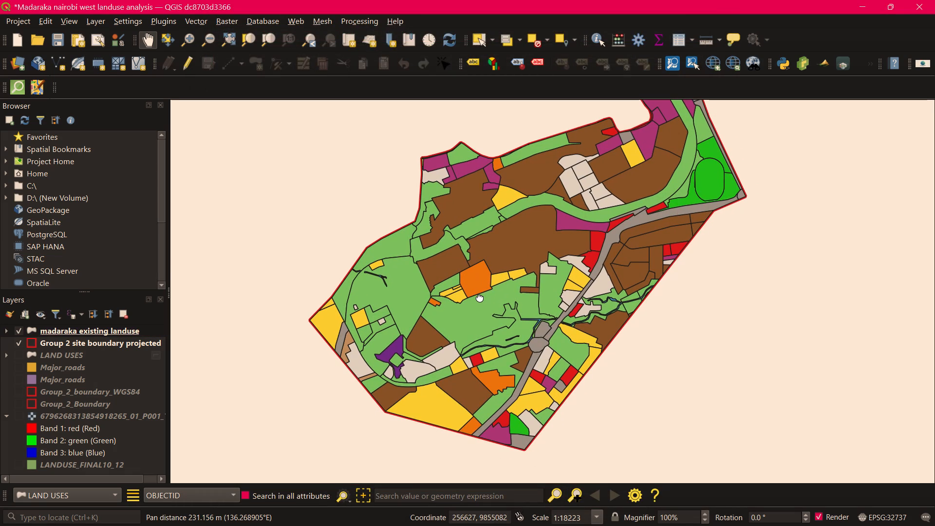